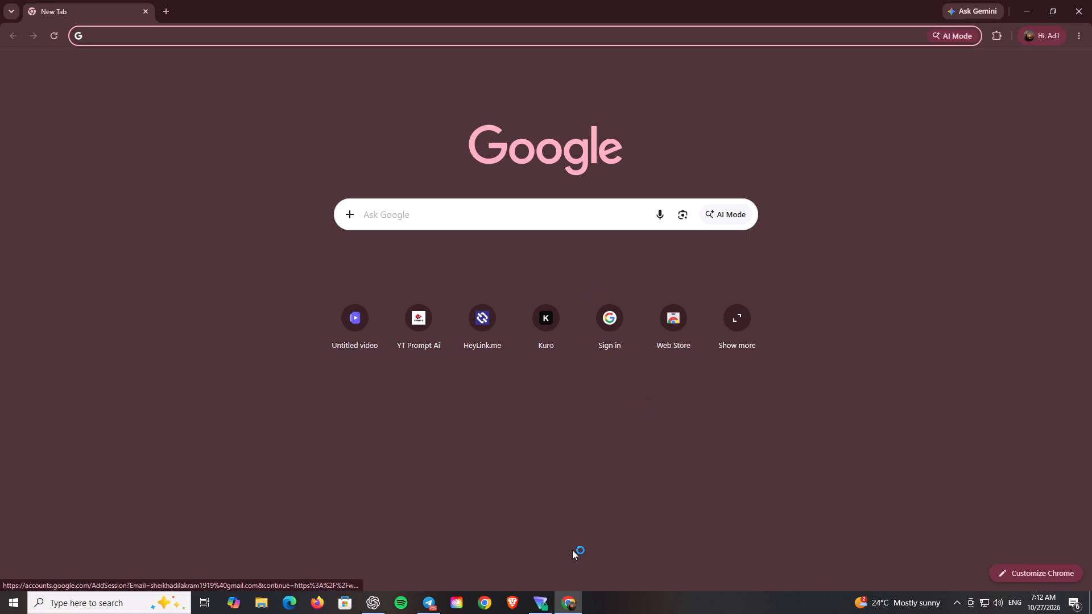
Minimize the Chrome window to switch to the CapCut home screen.
{"action": "left_click", "coordinate": [565, 612]}
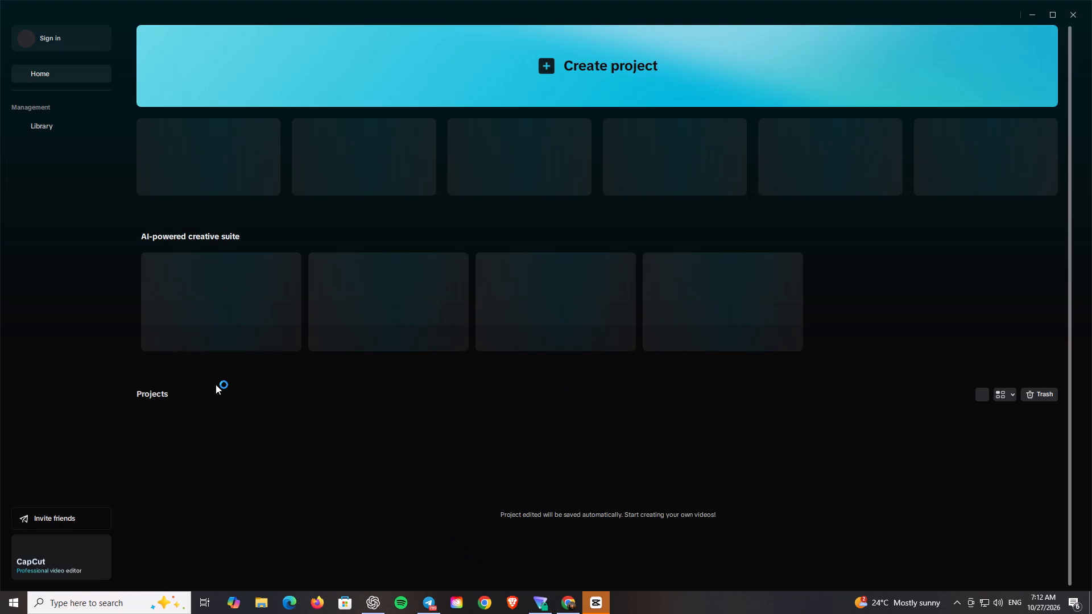
Switch to Google Chrome and start entering a web search beginning with "auto".
{"action": "left_click", "coordinate": [562, 605]}
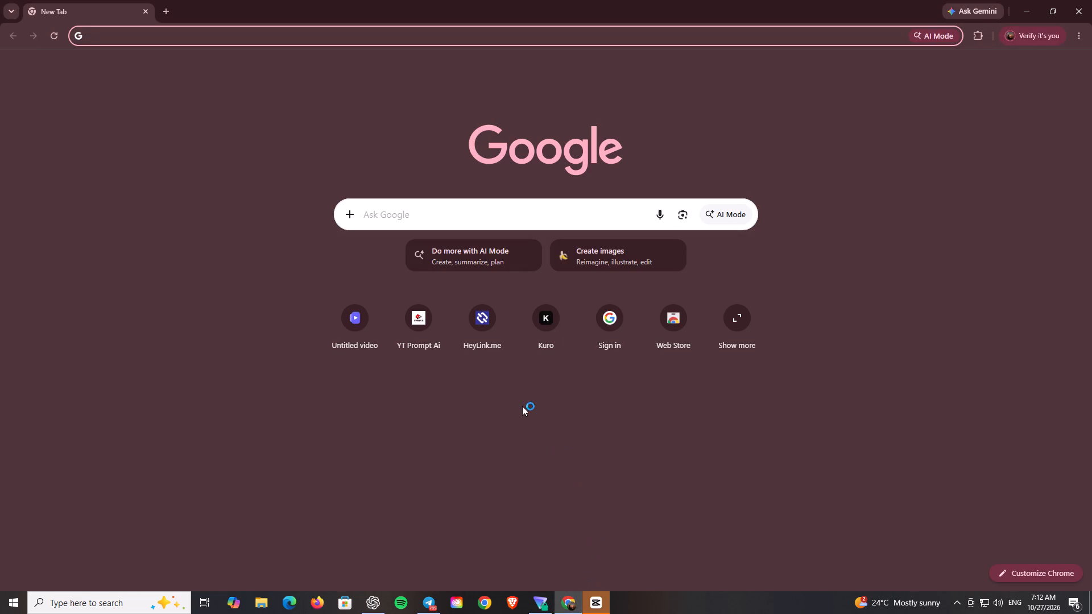
{"action": "left_click", "coordinate": [489, 38]}
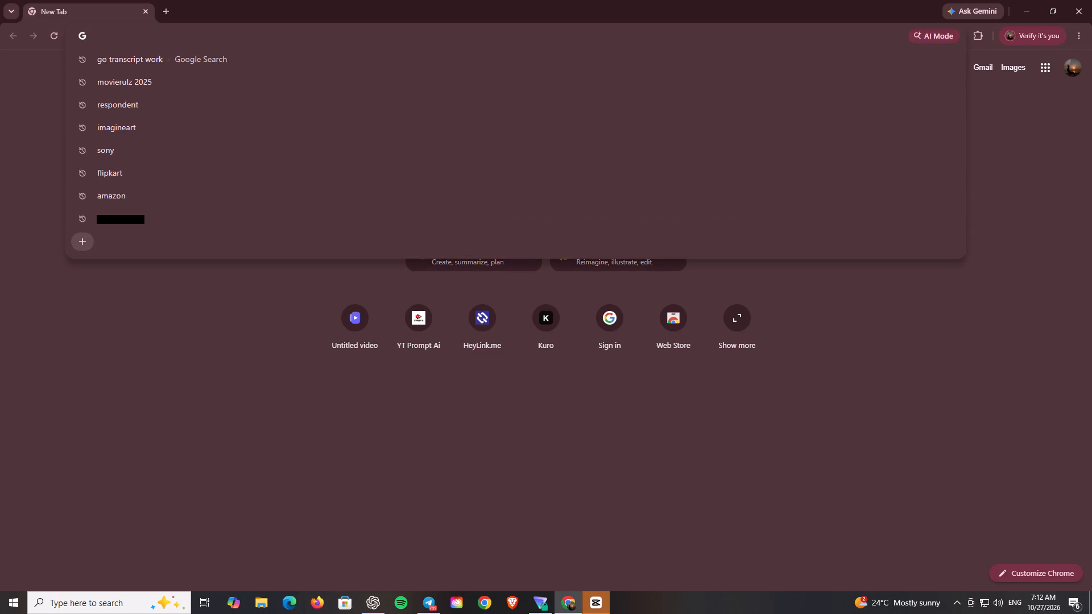
{"action": "type", "text": "aut"}
{"action": "key", "text": "o"}
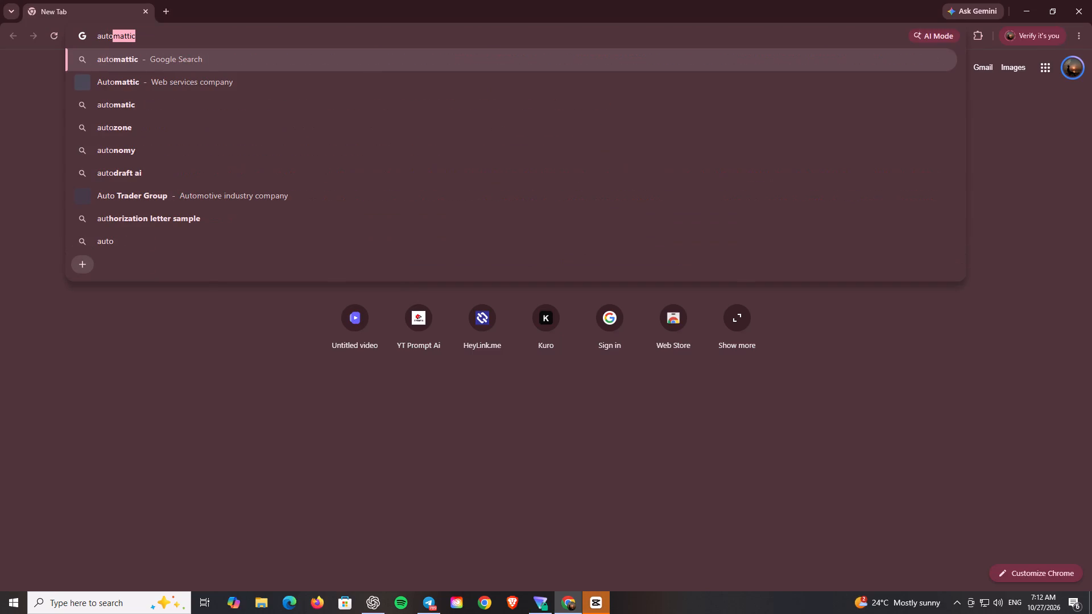
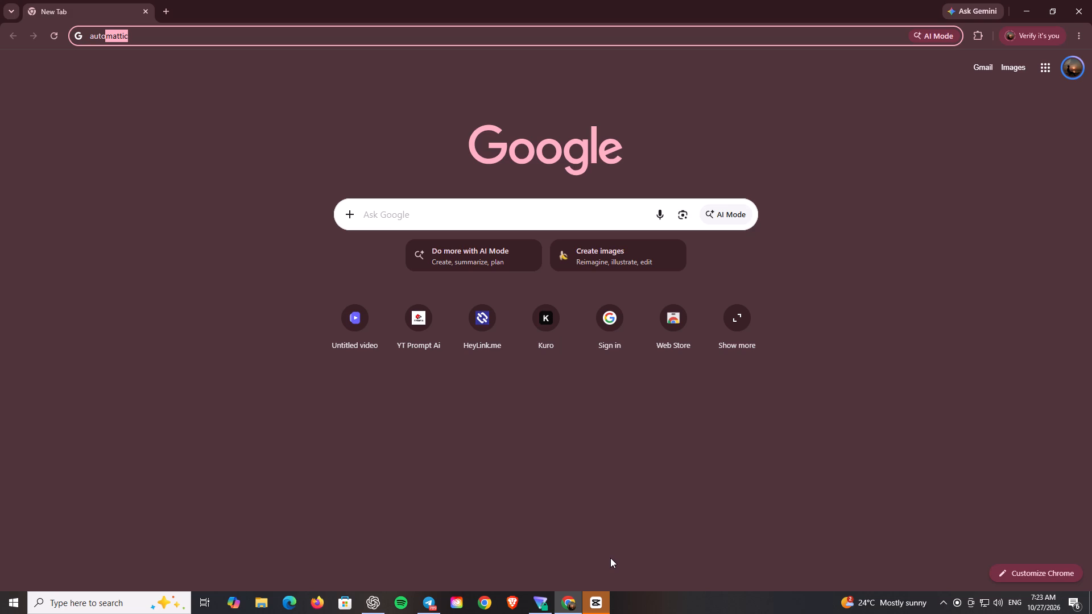
Switch to CapCut and create a new video project from its home page.
{"action": "left_click", "coordinate": [601, 583]}
{"action": "left_click", "coordinate": [601, 592]}
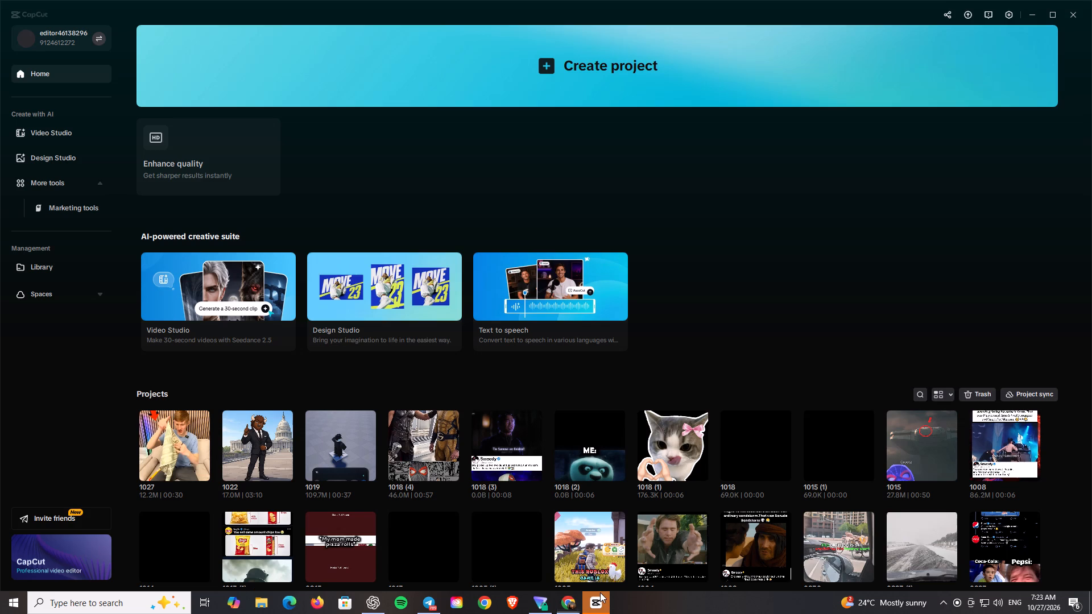
{"action": "left_click", "coordinate": [449, 9]}
{"action": "left_click", "coordinate": [460, 60]}
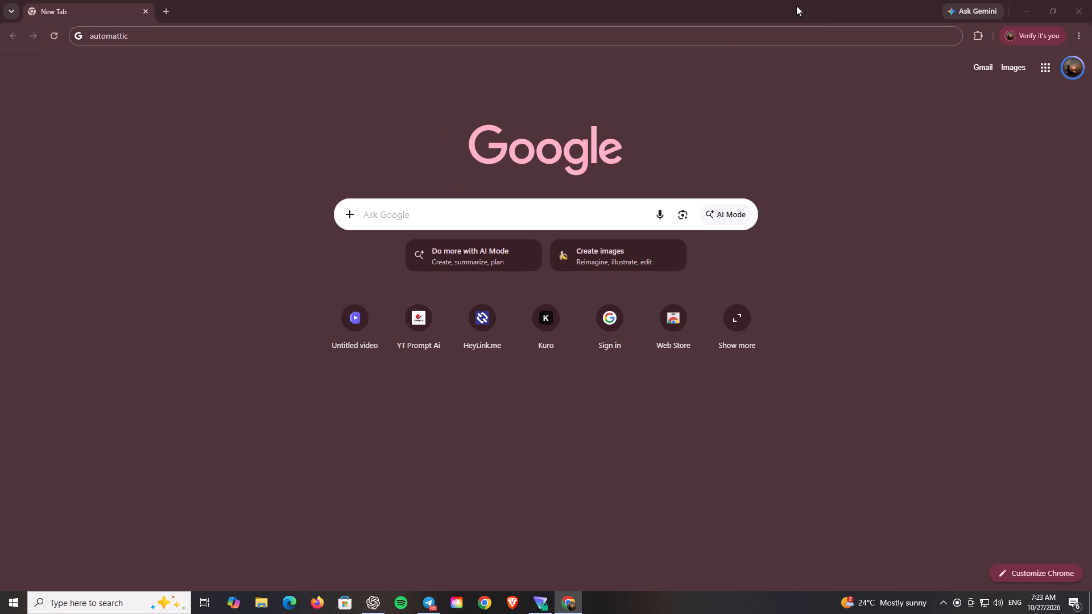
Close the Google Chrome window with the unfinished search.
{"action": "left_click", "coordinate": [1091, 0]}
{"action": "right_click", "coordinate": [552, 193]}
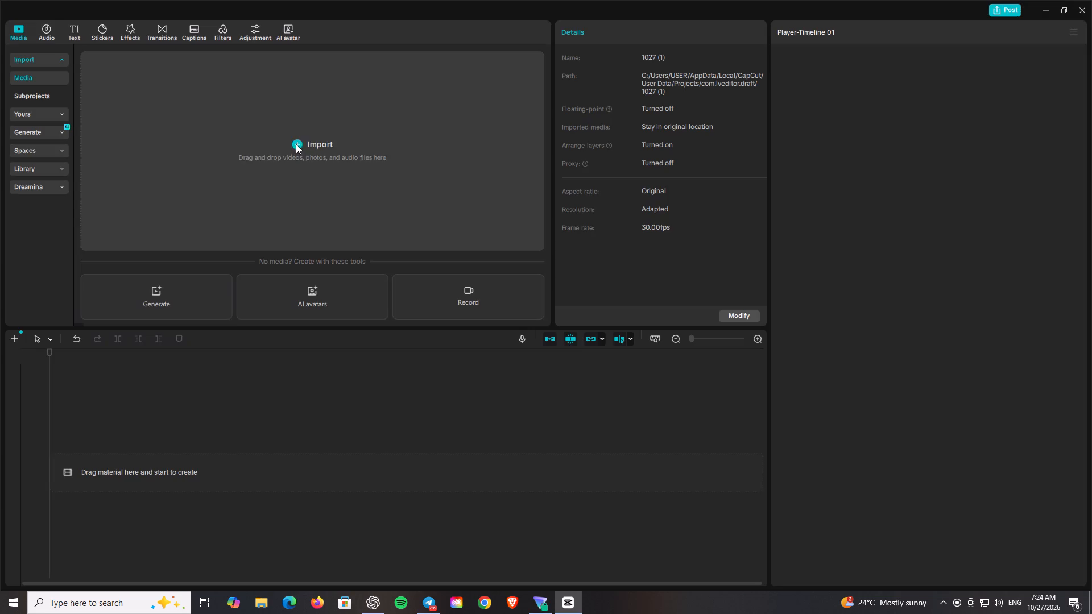
Import the videos 20261026_071509, 20261026_071641 and 20261026_071611 from the Downloads folder into the project's media.
{"action": "left_click", "coordinate": [297, 140]}
{"action": "left_click", "coordinate": [297, 161]}
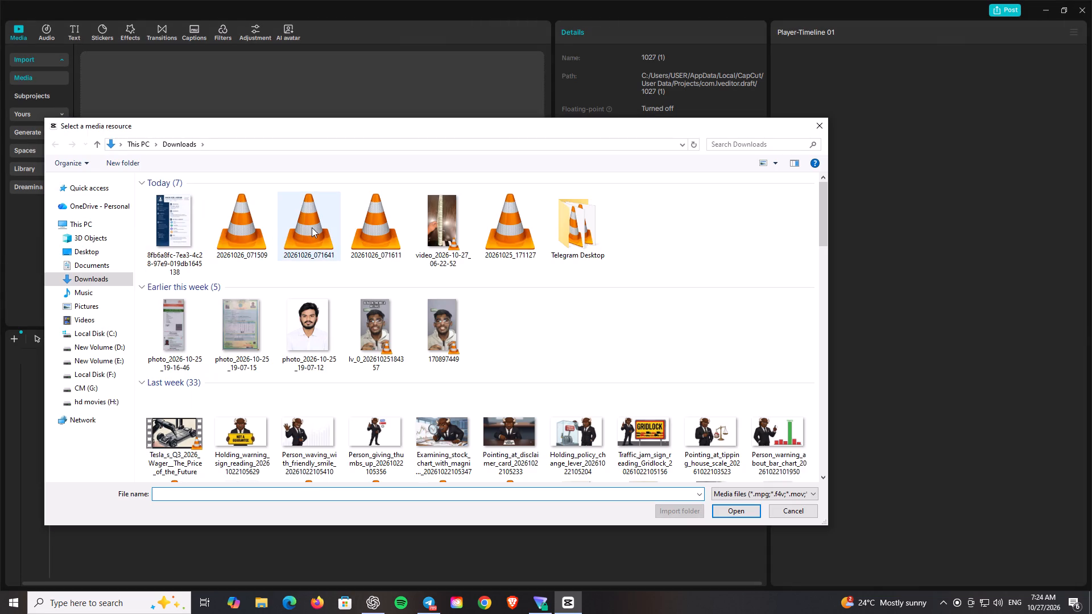
{"action": "left_click", "coordinate": [271, 226], "text": "ctrl"}
{"action": "left_click", "coordinate": [310, 222], "text": "ctrl"}
{"action": "left_click", "coordinate": [355, 221], "text": "ctrl"}
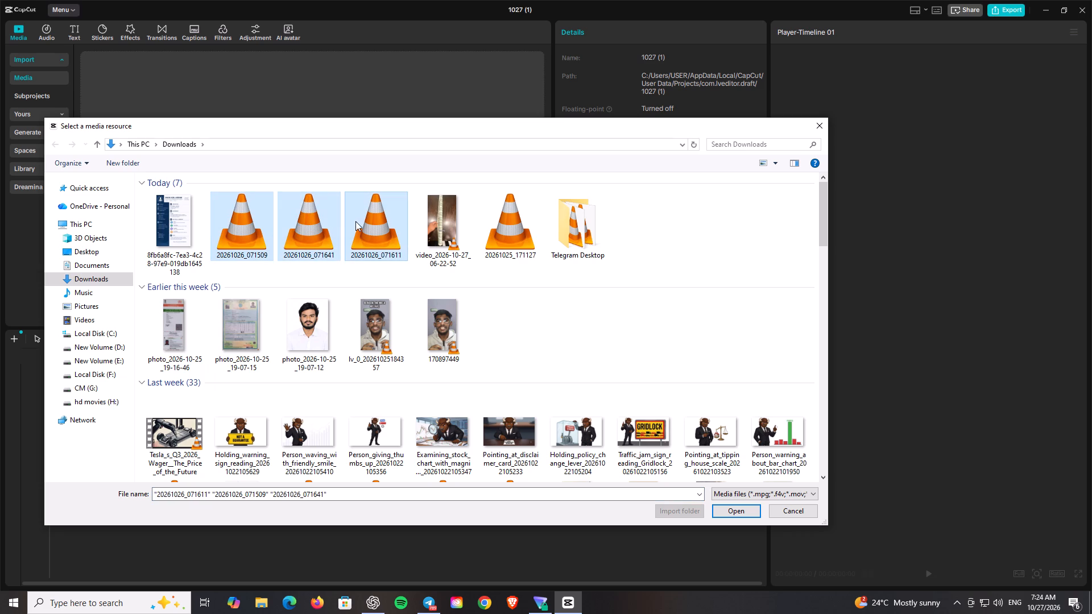
{"action": "left_click", "coordinate": [734, 508], "text": "ctrl"}
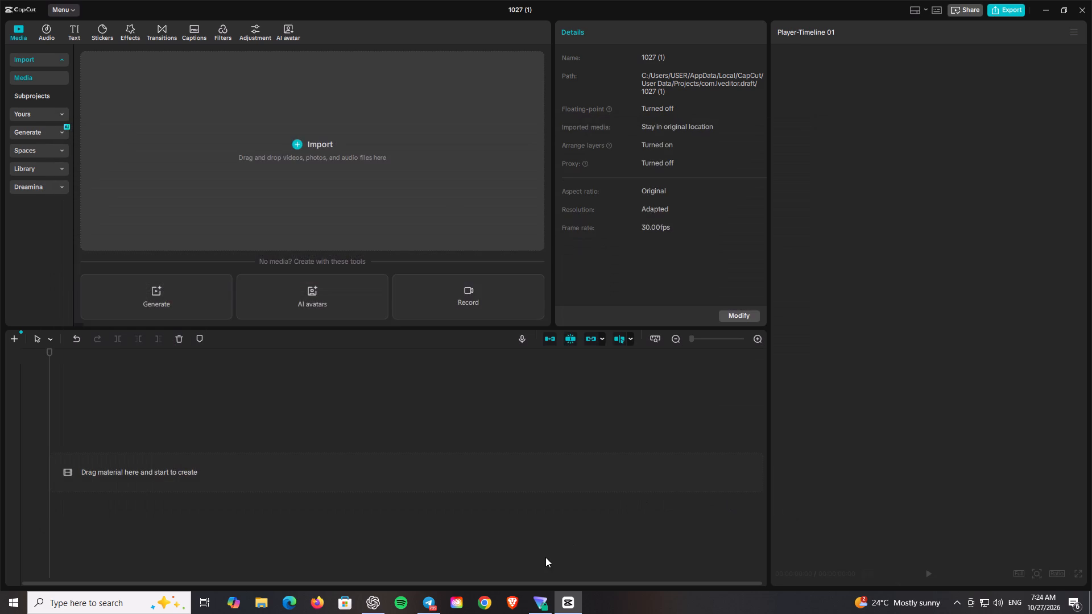
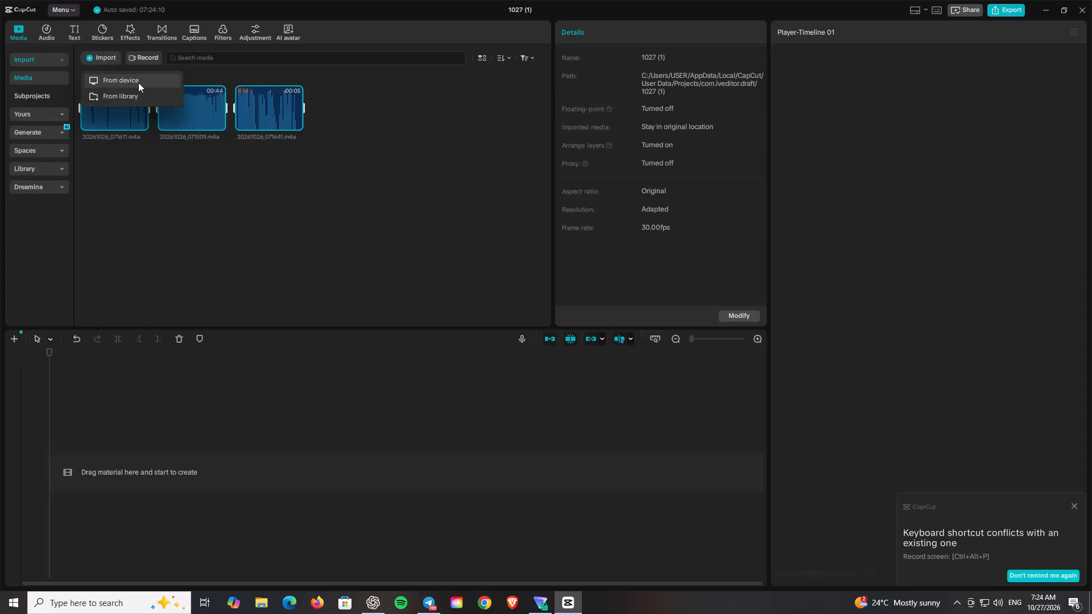
Import the video file video_2026-10-27_06-23-14 from the device's Downloads folder into the project media.
{"action": "left_click", "coordinate": [138, 82]}
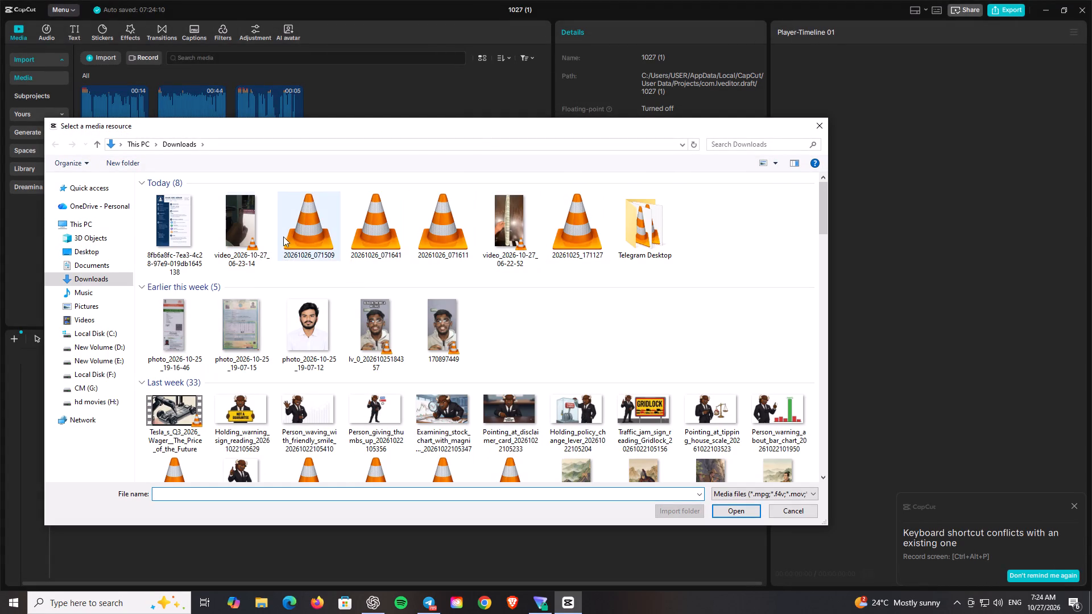
{"action": "left_click", "coordinate": [249, 236]}
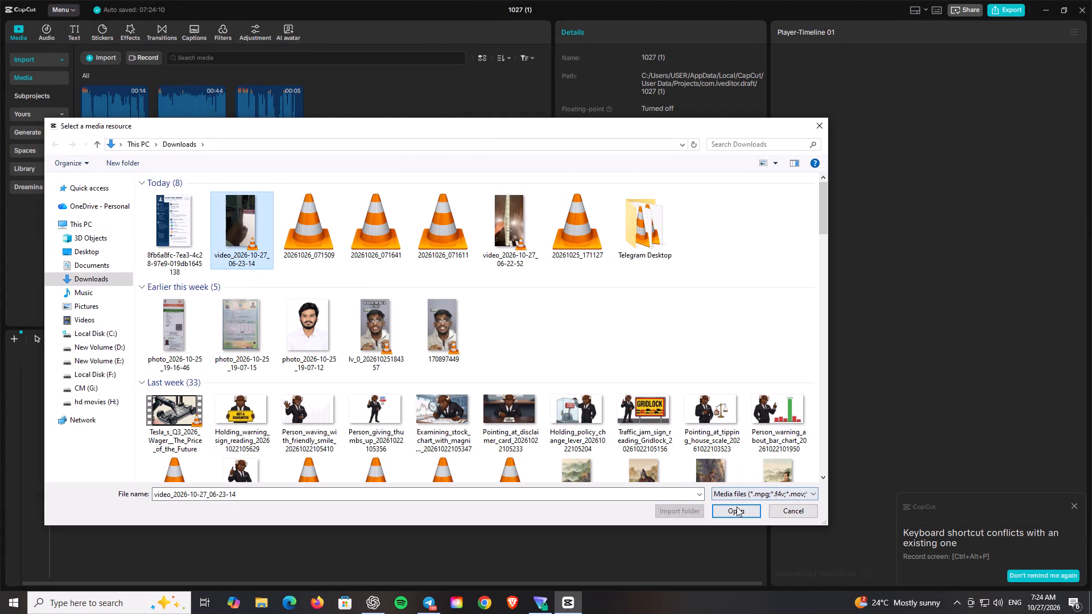
{"action": "left_click", "coordinate": [737, 508]}
Dismiss the notification about the conflicting screen recording shortcut.
{"action": "left_click", "coordinate": [1072, 505]}
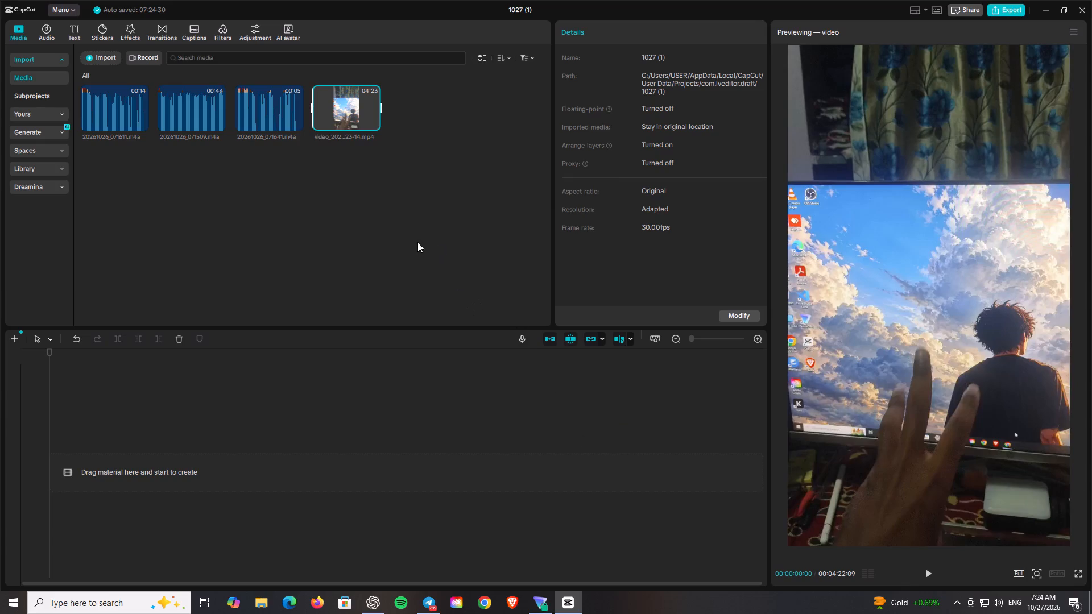
Pick the newly imported video clip in the project media.
{"action": "left_click", "coordinate": [350, 98]}
Add the 04:23 phone-recorded video from the imported media to the start of the empty timeline.
{"action": "left_click_drag", "start_coordinate": [346, 113], "coordinate": [216, 301]}
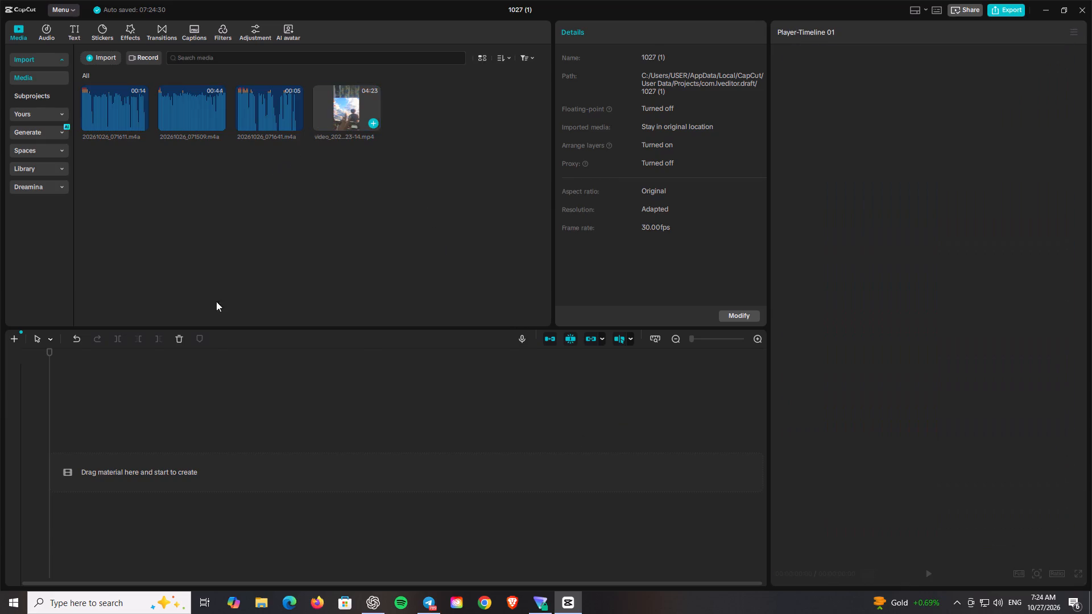
{"action": "left_click_drag", "start_coordinate": [216, 301], "coordinate": [98, 439]}
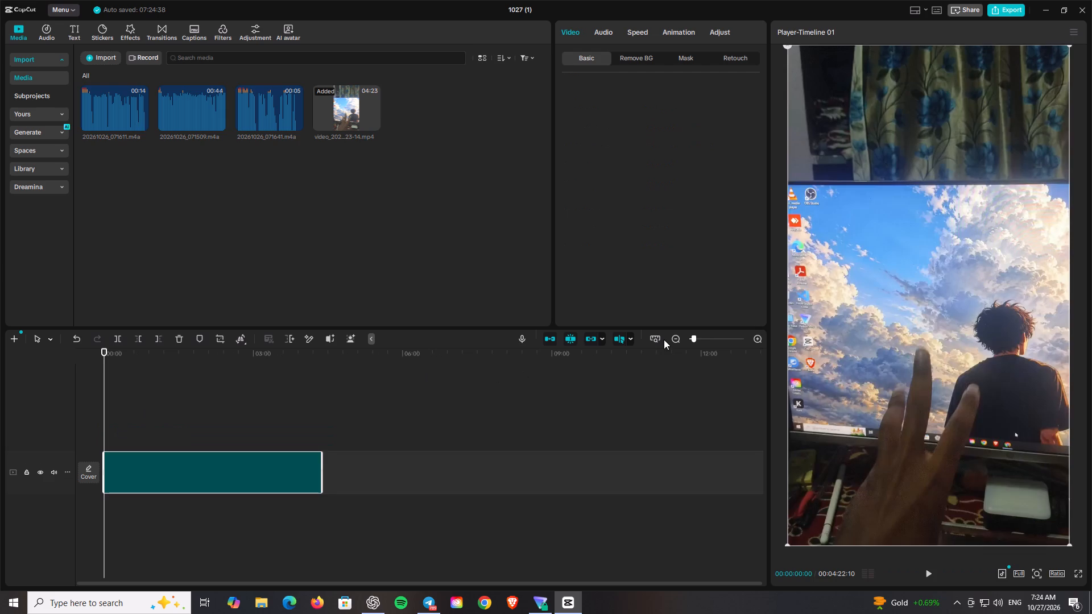
Play and scrub through the opening seconds of the video clip to examine its first shots.
{"action": "left_click", "coordinate": [704, 338]}
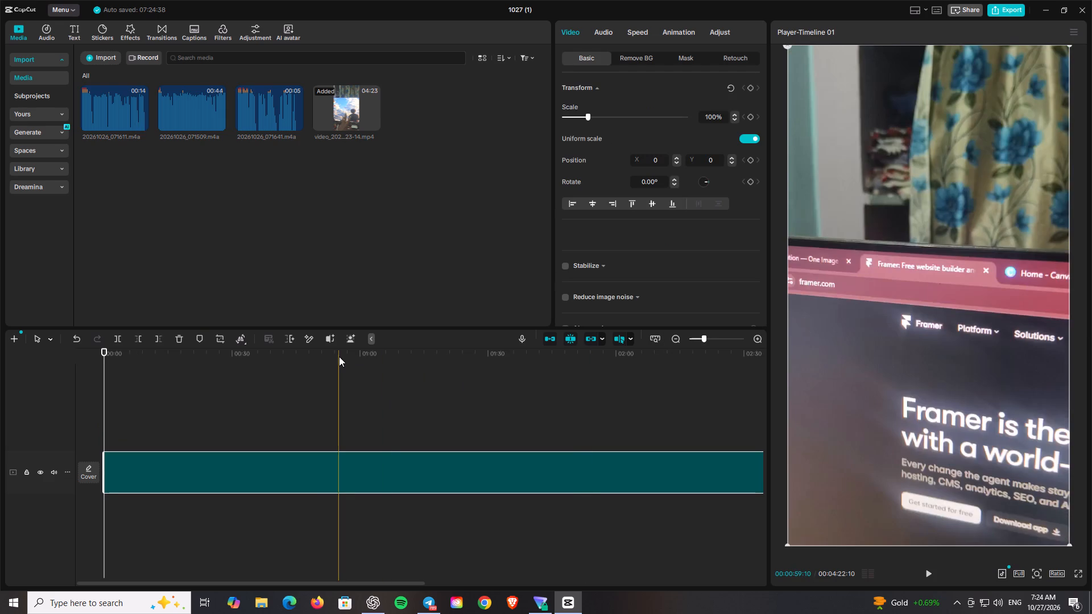
{"action": "key", "text": "space"}
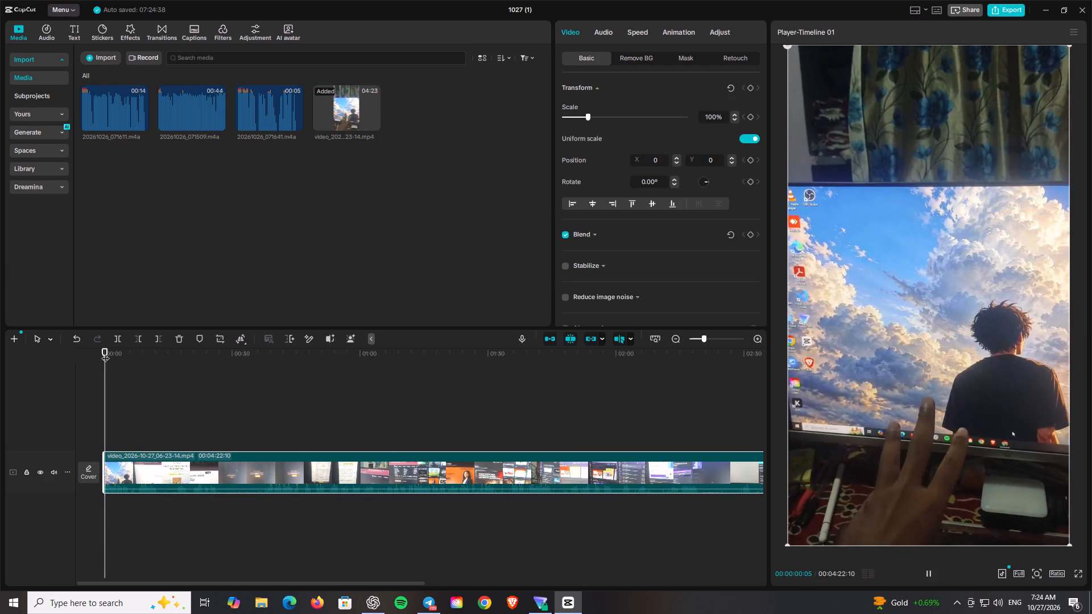
{"action": "key", "text": "space"}
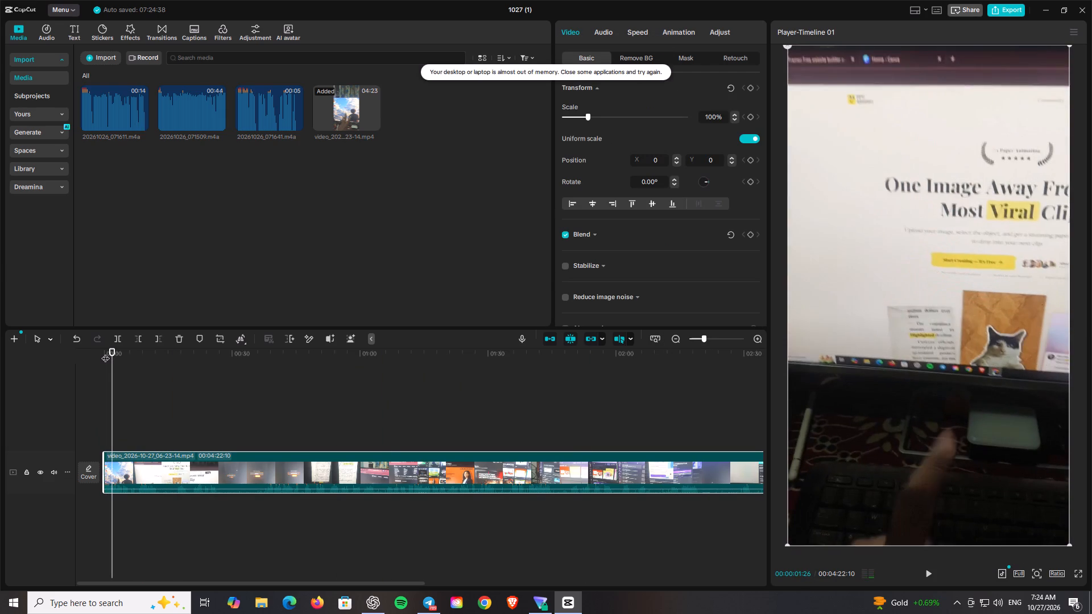
{"action": "key", "text": "space"}
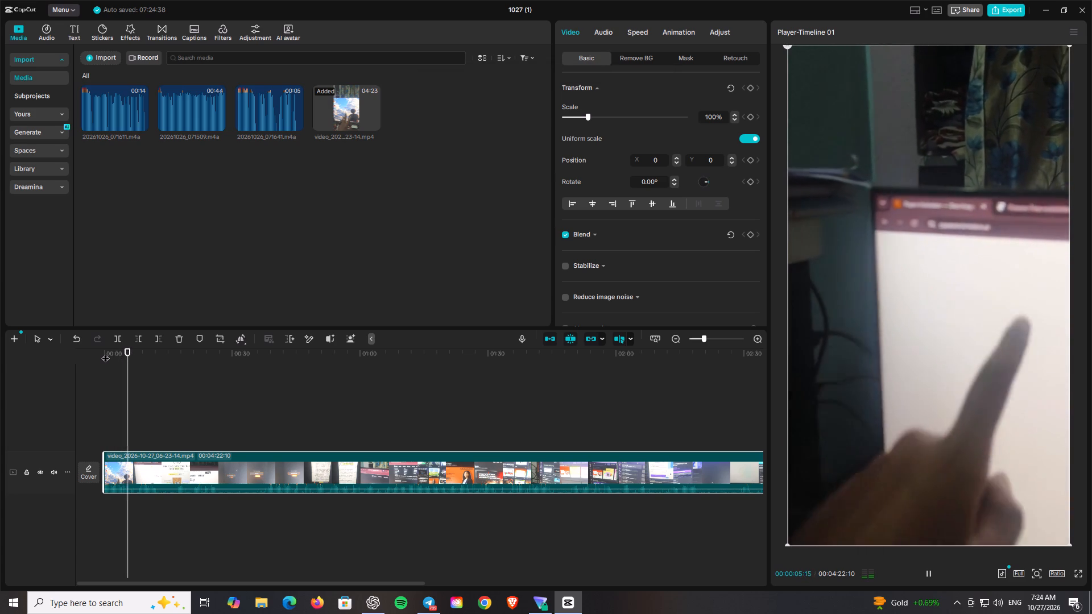
{"action": "key", "text": "space"}
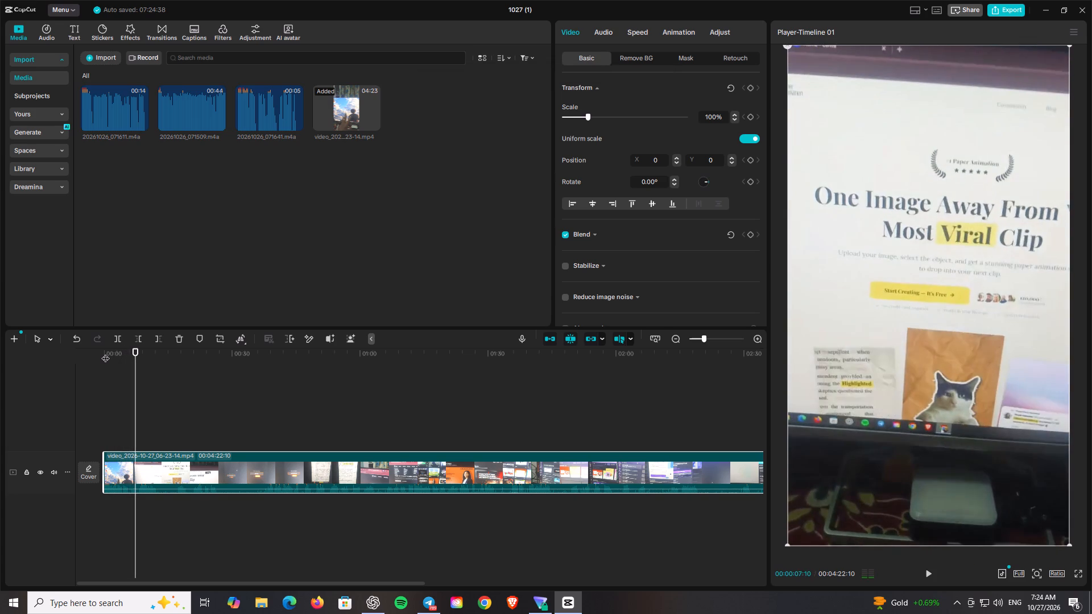
{"action": "key", "text": "space"}
{"action": "key", "text": "space"}
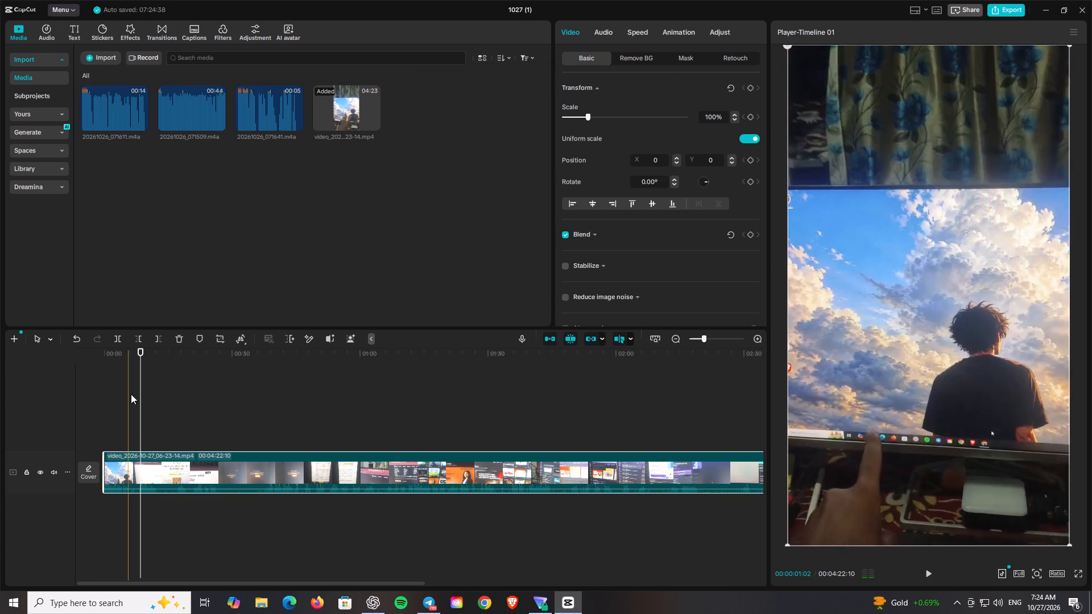
{"action": "left_click", "coordinate": [133, 380]}
{"action": "left_click", "coordinate": [130, 375]}
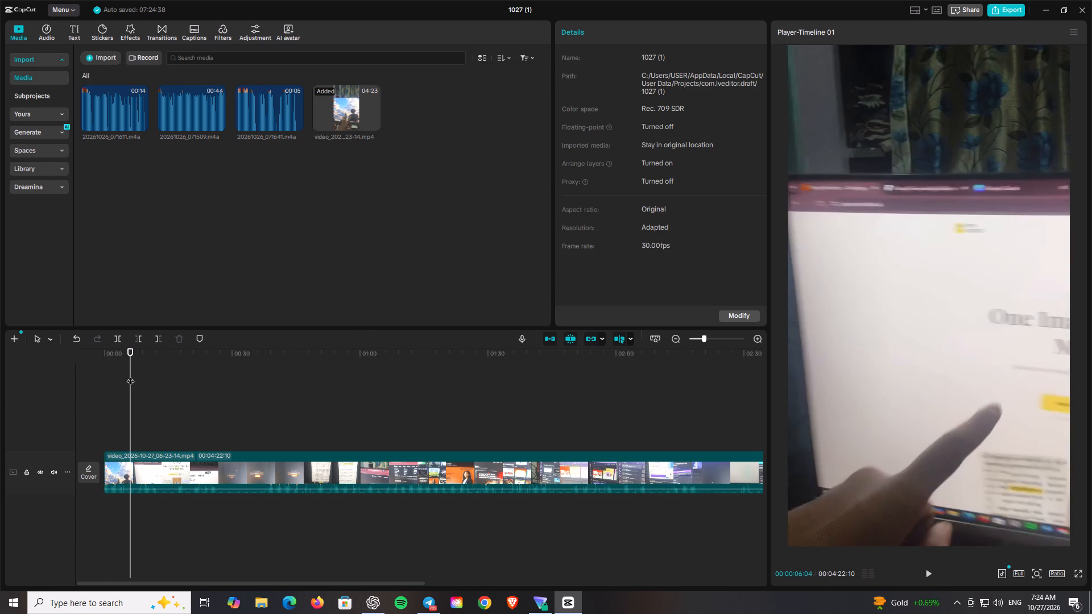
{"action": "left_click", "coordinate": [136, 372]}
{"action": "left_click", "coordinate": [130, 371]}
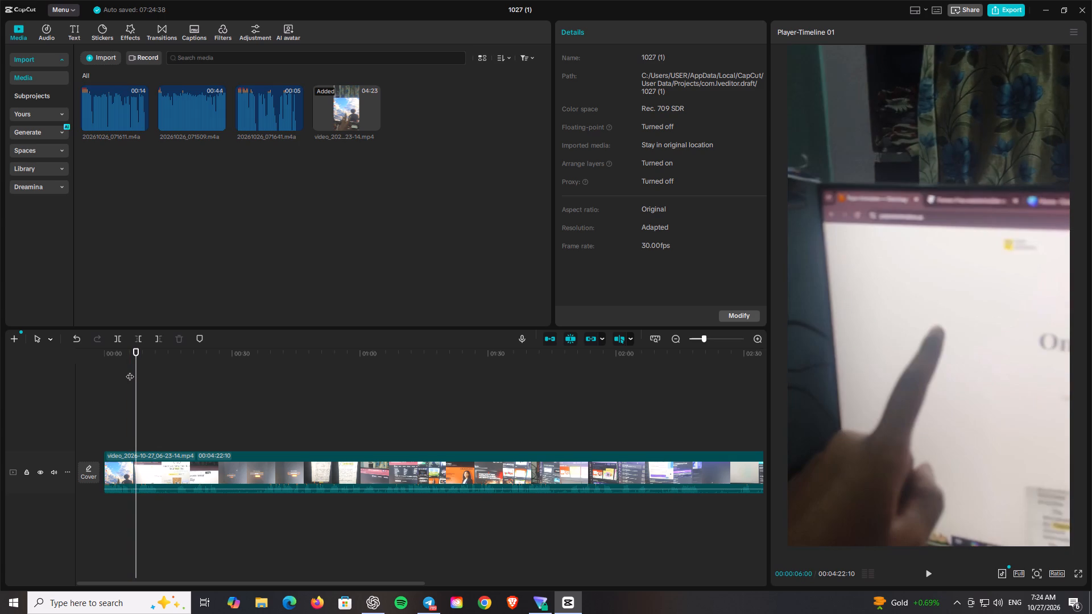
{"action": "left_click", "coordinate": [125, 369]}
{"action": "key", "text": "space"}
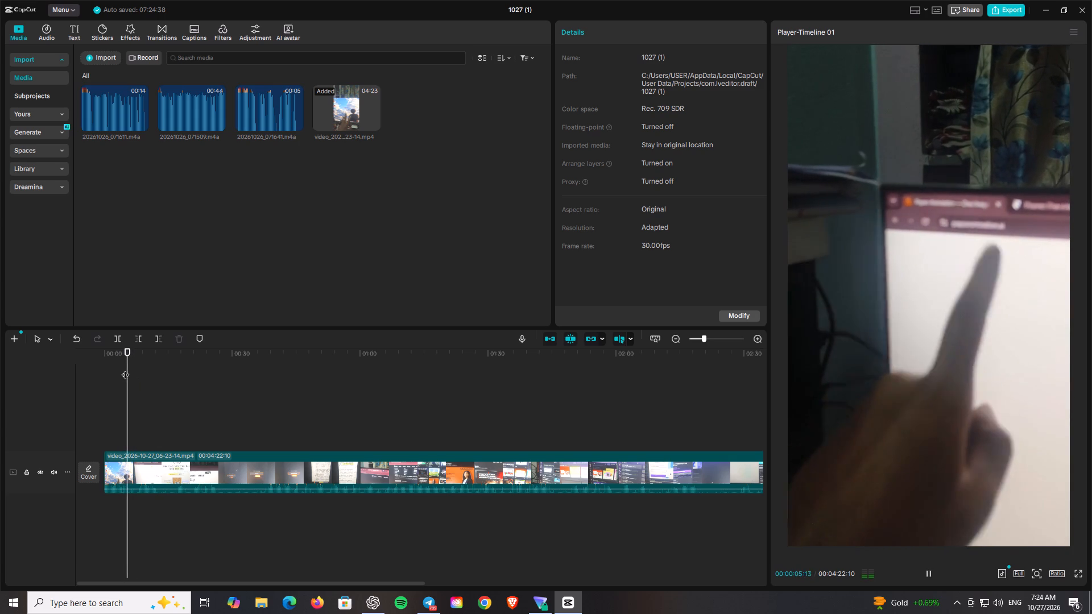
{"action": "left_click", "coordinate": [121, 368]}
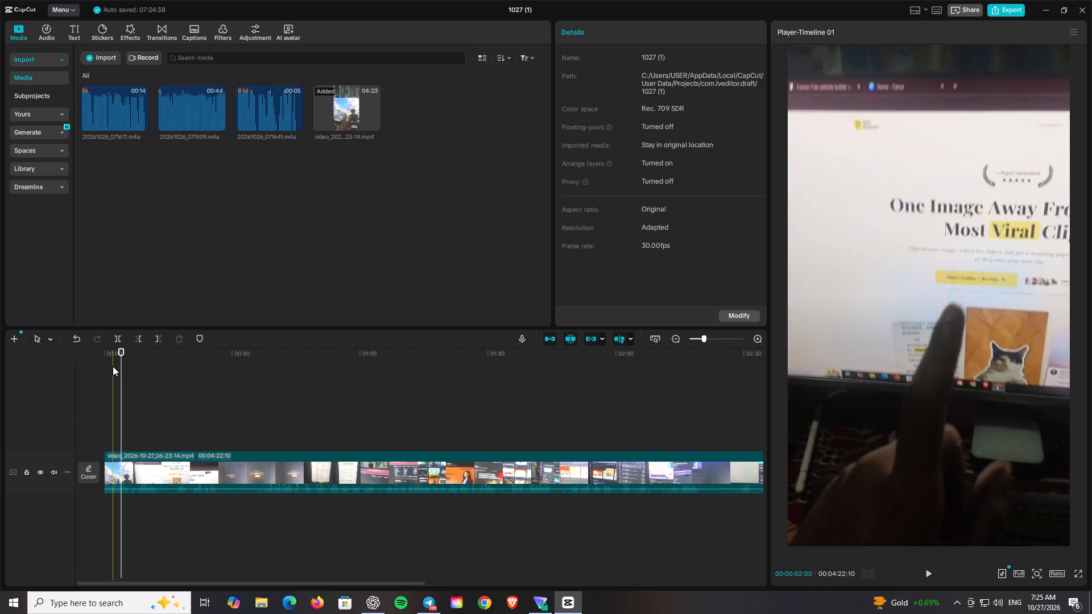
{"action": "left_click", "coordinate": [109, 366]}
{"action": "key", "text": "space"}
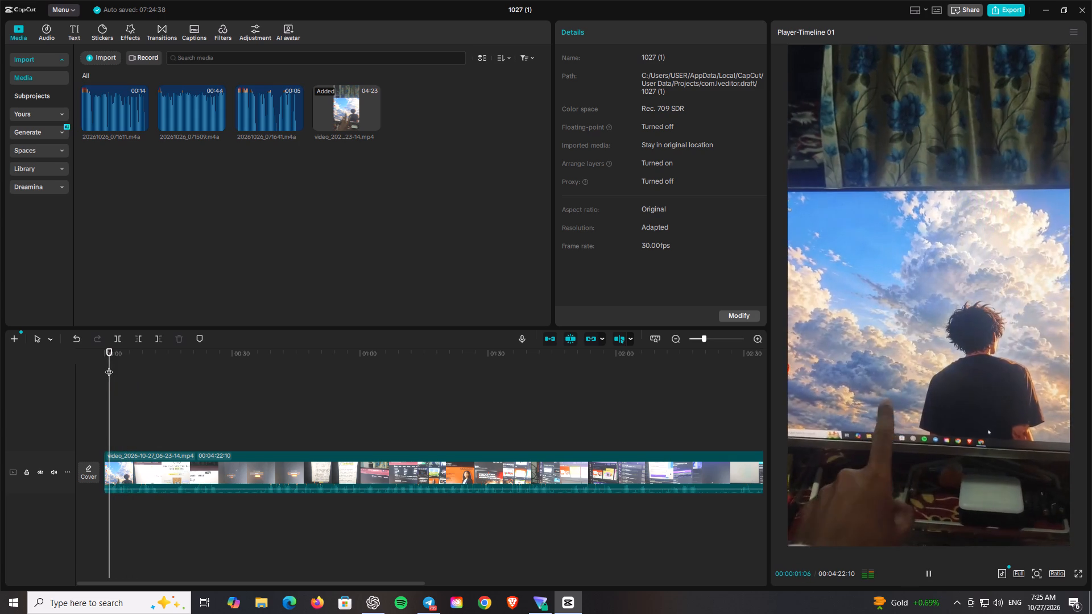
{"action": "key", "text": "space"}
Replay the clip from its beginning through about 16 seconds to examine where the intro should be cut.
{"action": "left_click_drag", "start_coordinate": [104, 366], "coordinate": [86, 366]}
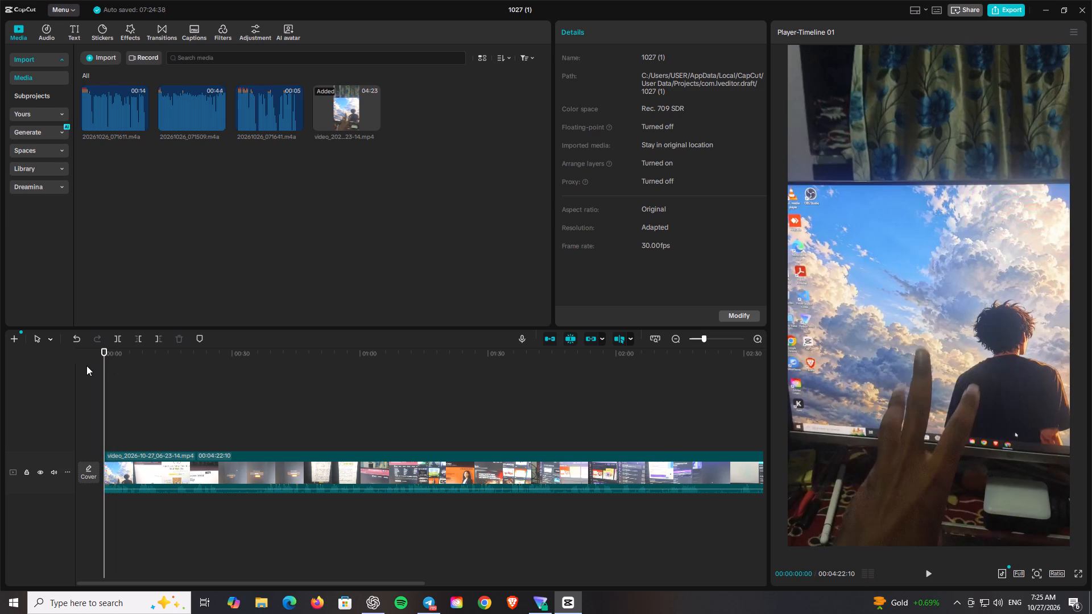
{"action": "key", "text": "space"}
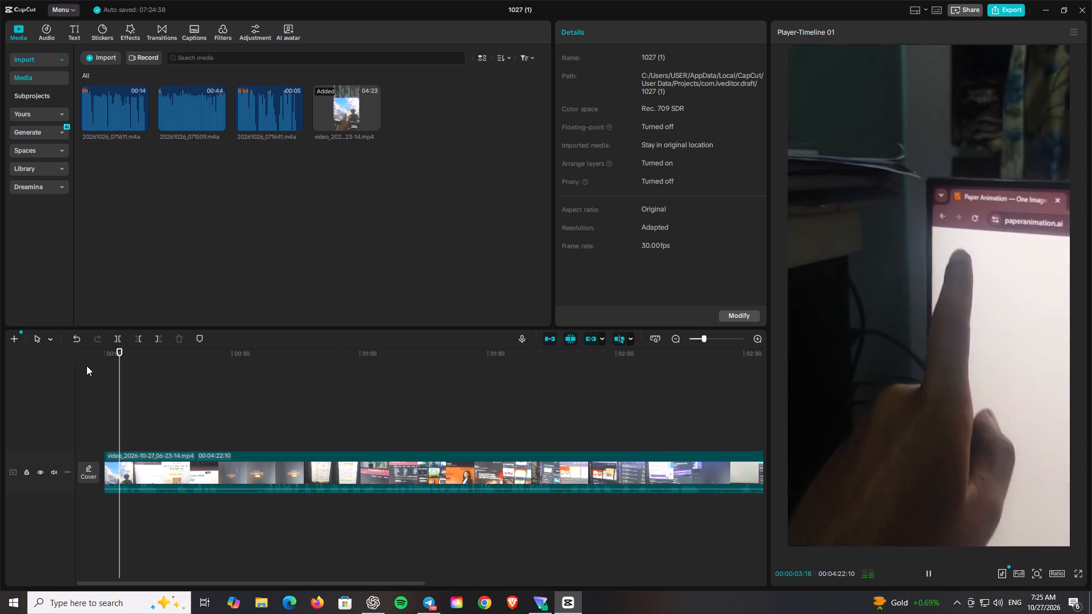
{"action": "key", "text": "space"}
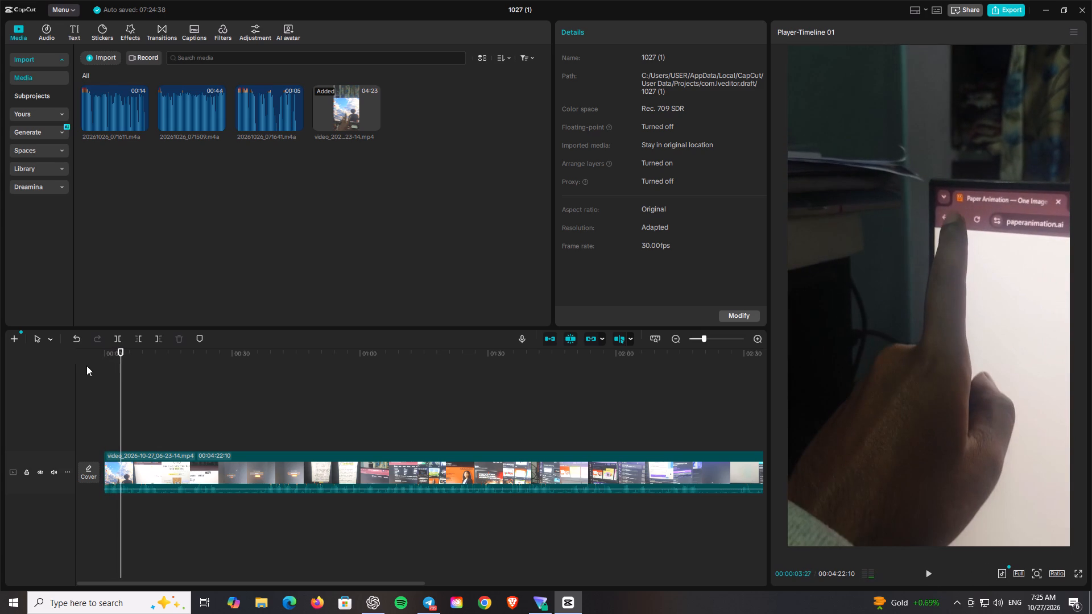
{"action": "key", "text": "space"}
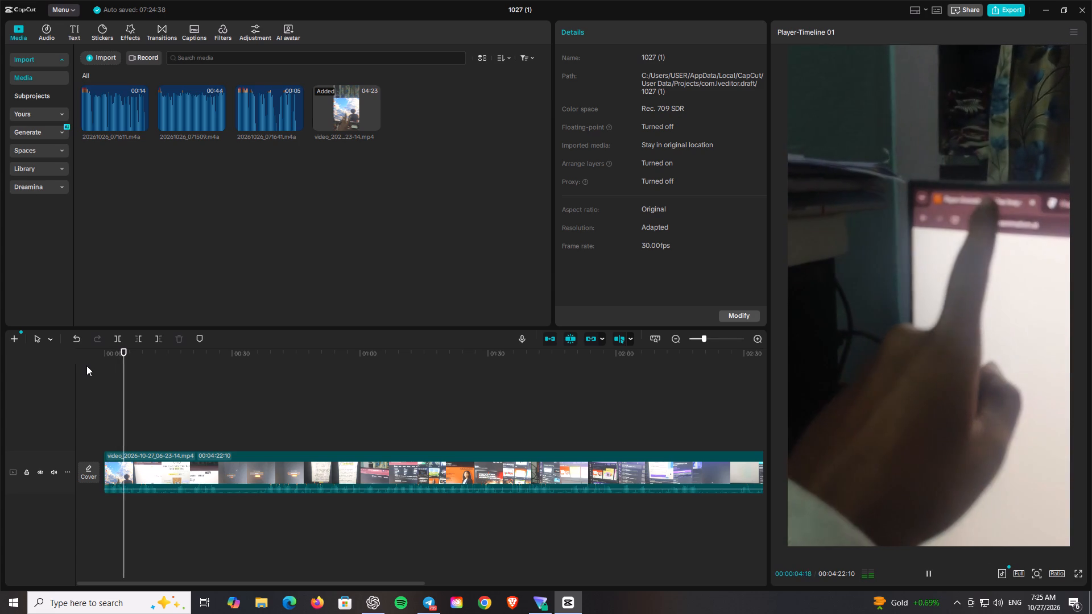
{"action": "key", "text": "space"}
{"action": "key", "text": "space"}
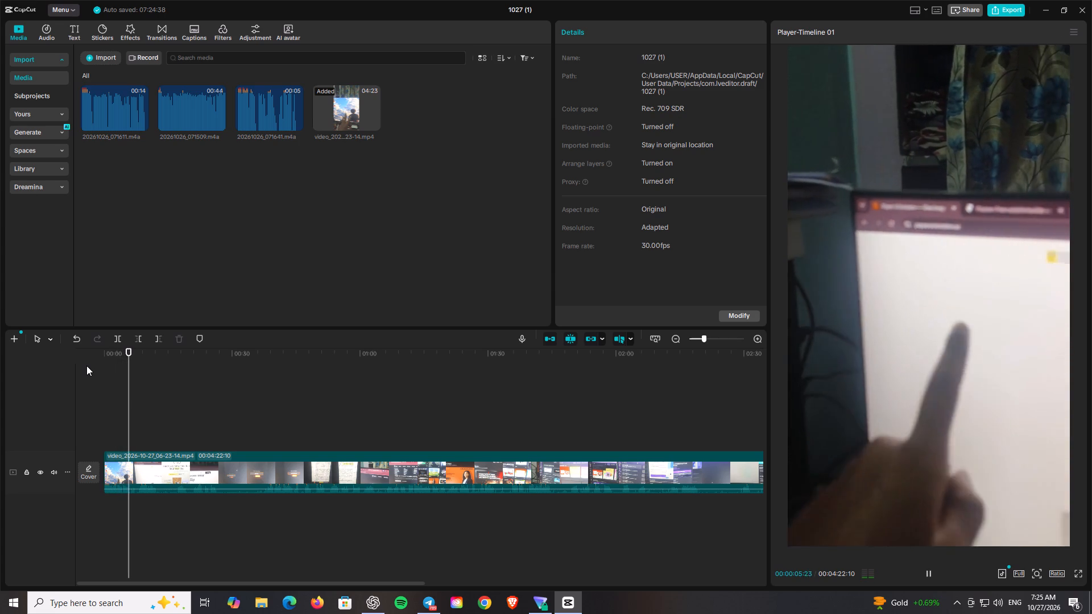
{"action": "key", "text": "space"}
{"action": "key", "text": "space"}
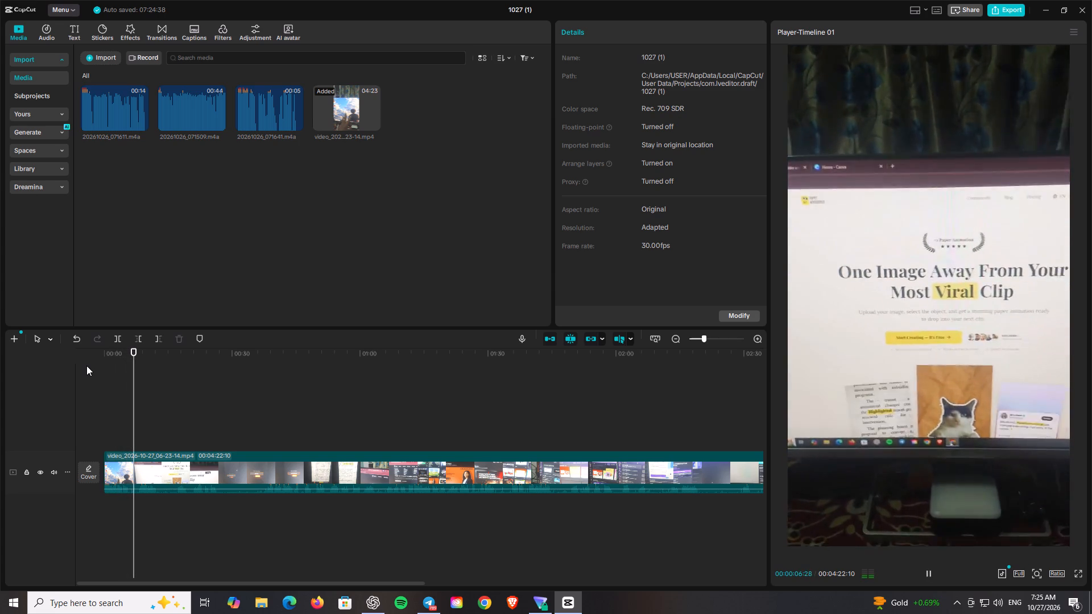
{"action": "key", "text": "space"}
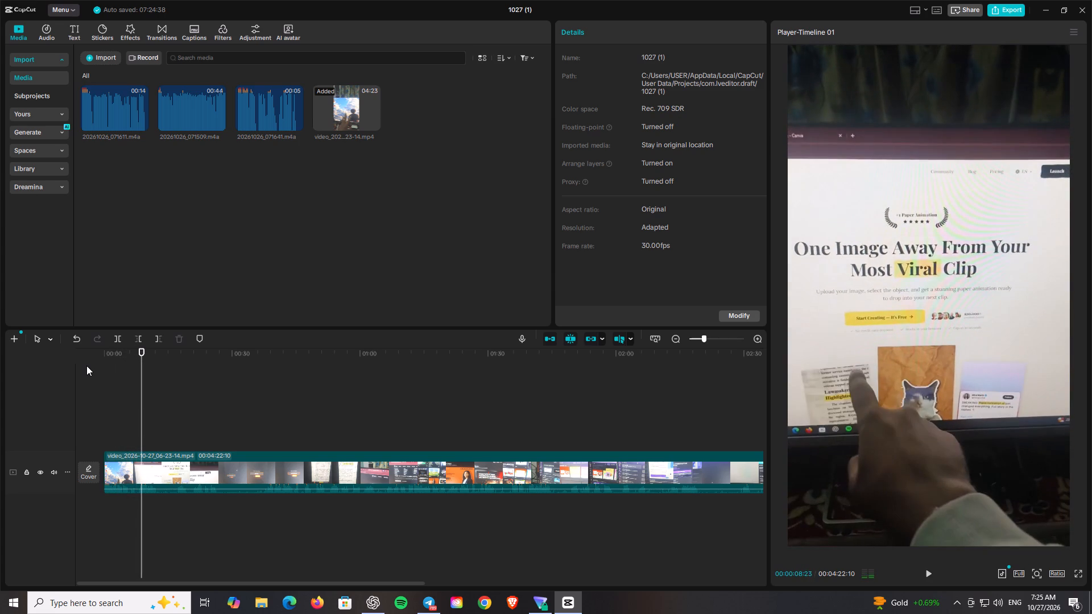
{"action": "key", "text": "space"}
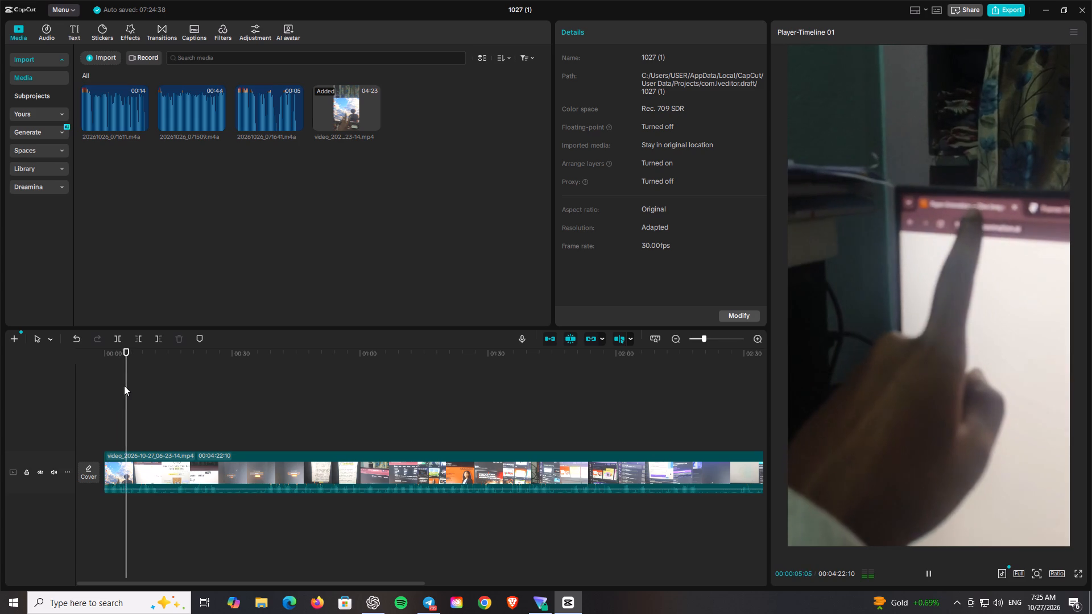
{"action": "left_click", "coordinate": [136, 358]}
{"action": "key", "text": "space"}
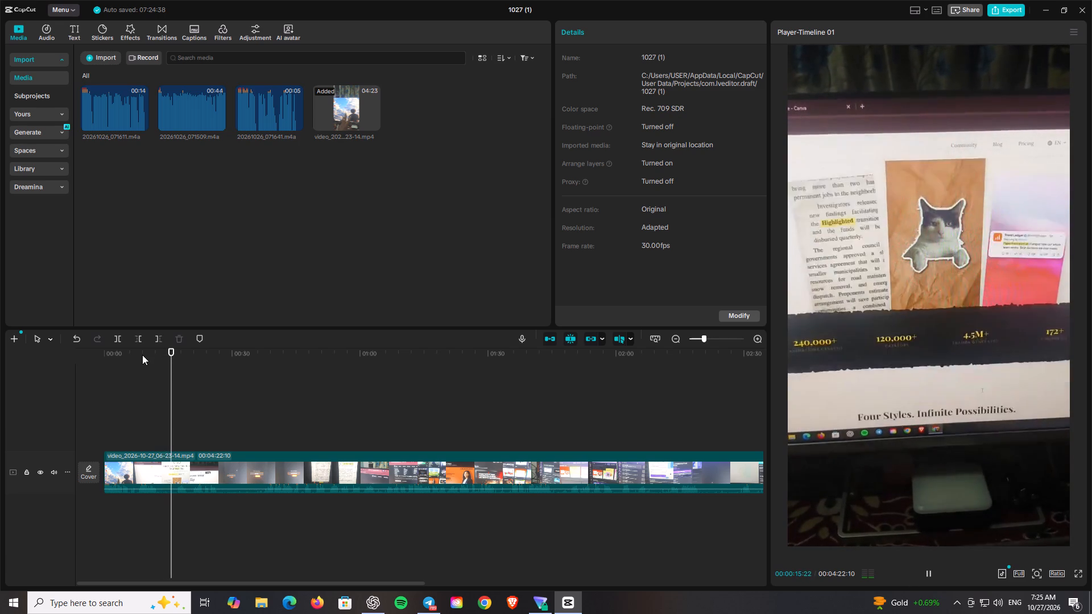
{"action": "key", "text": "space"}
Split the video clip at 00:00:15:14, while the Paper Animation page is being scrolled.
{"action": "left_click", "coordinate": [153, 354]}
{"action": "left_click", "coordinate": [155, 352]}
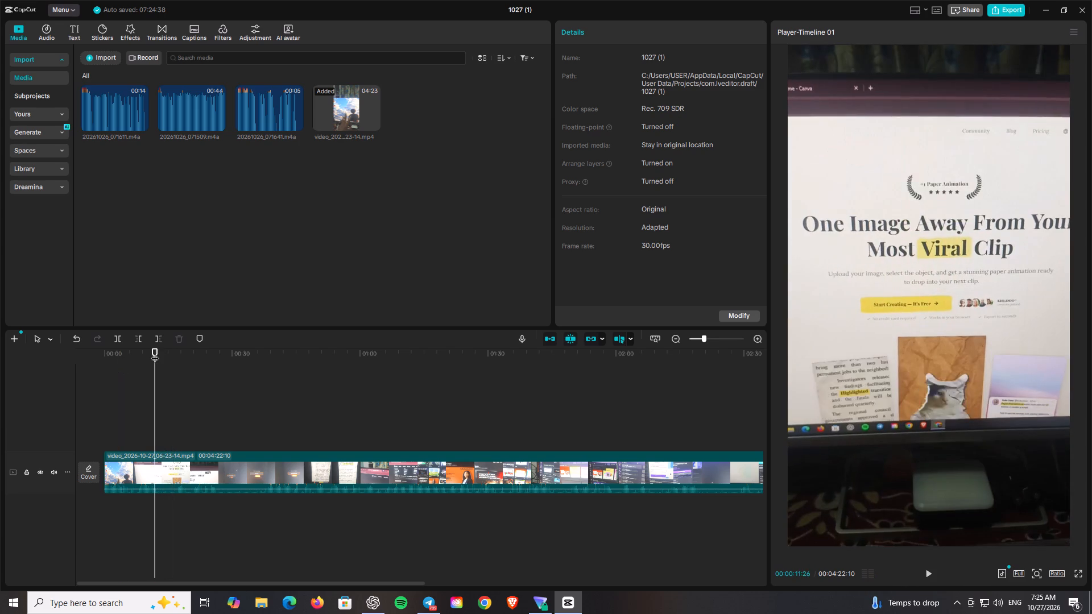
{"action": "left_click", "coordinate": [160, 352]}
{"action": "left_click", "coordinate": [170, 352]}
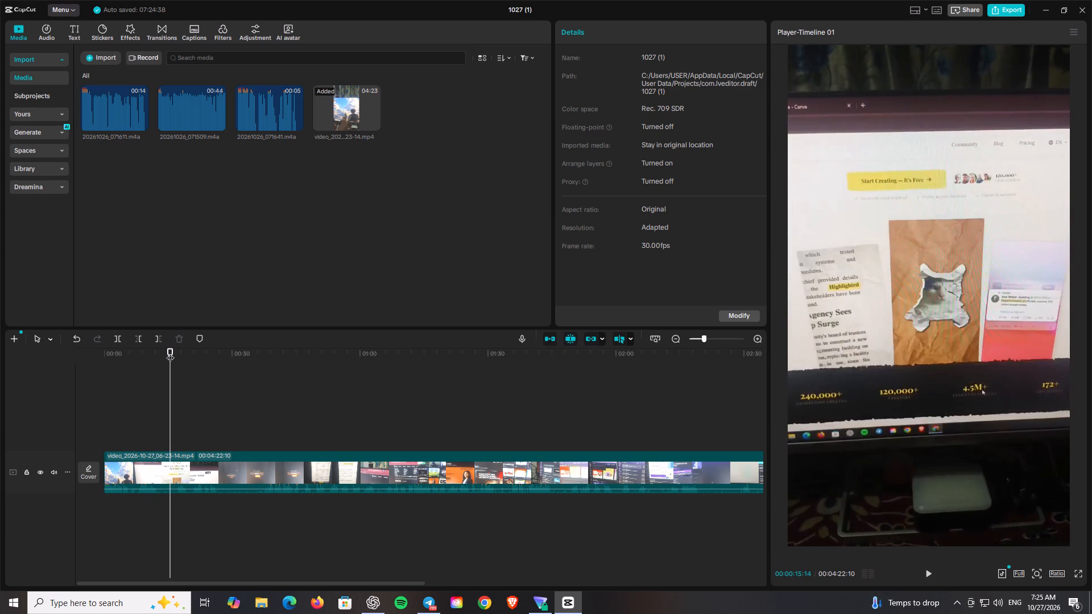
{"action": "key", "text": "b"}
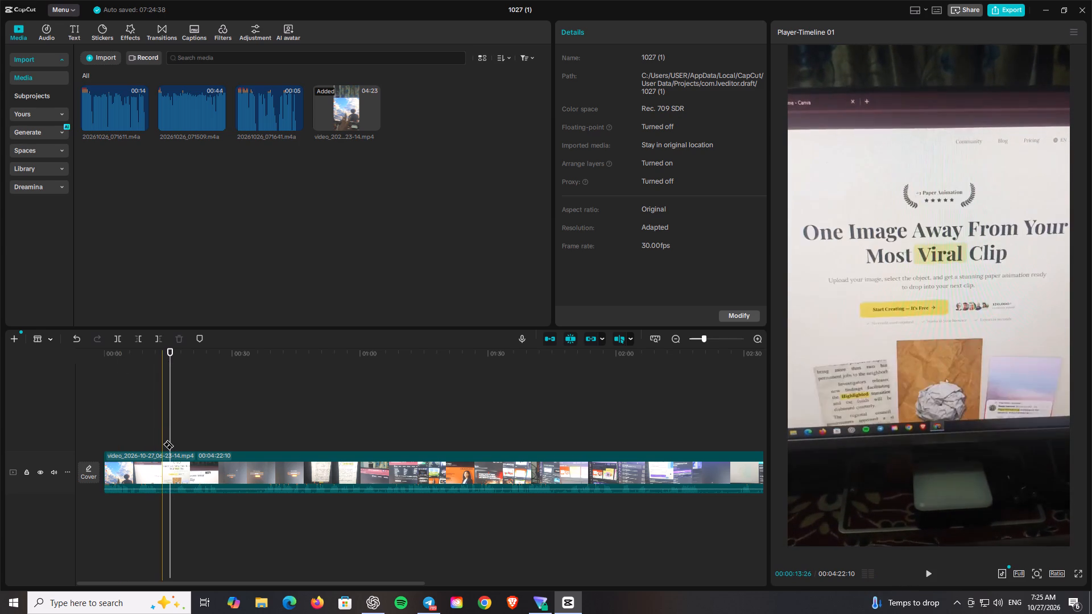
{"action": "left_click", "coordinate": [172, 458]}
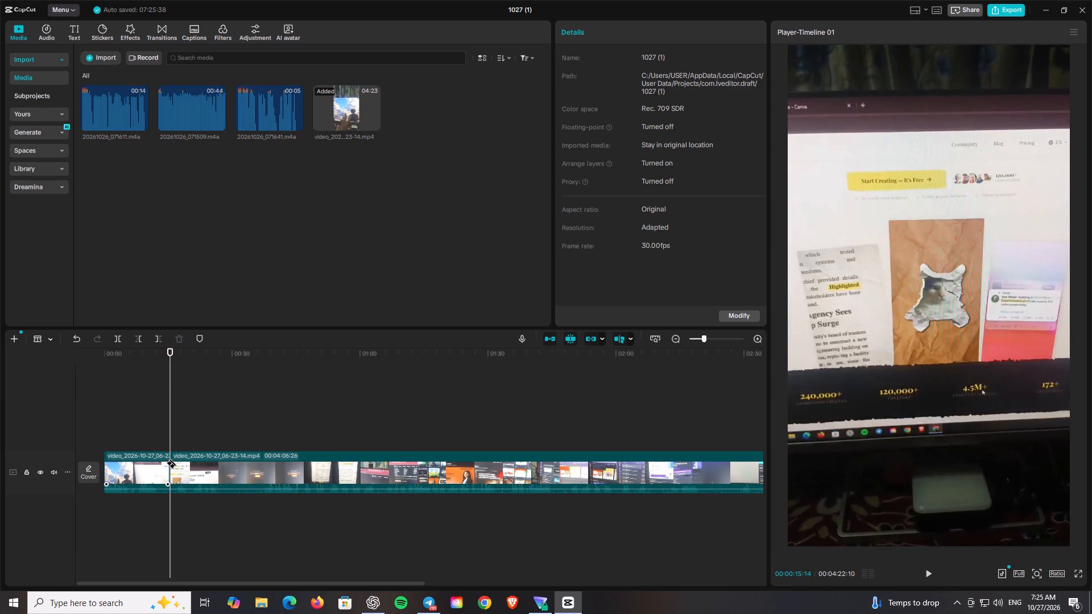
Trim the end of the first segment back to about 00:00:10:00, closing the gap to the following segment.
{"action": "key", "text": "a"}
{"action": "left_click", "coordinate": [167, 458]}
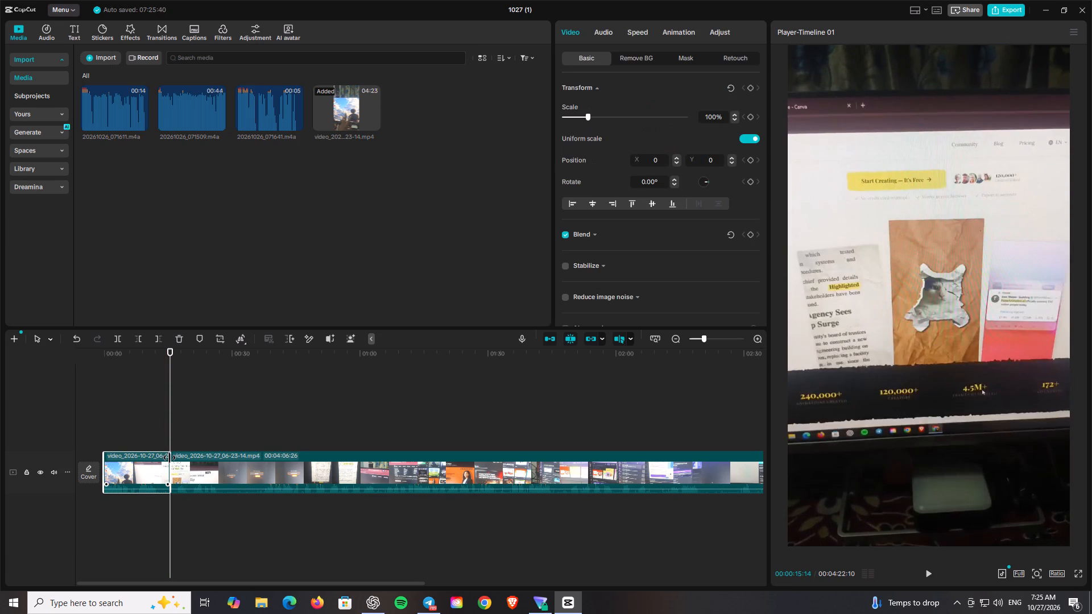
{"action": "left_click_drag", "start_coordinate": [169, 458], "coordinate": [155, 457]}
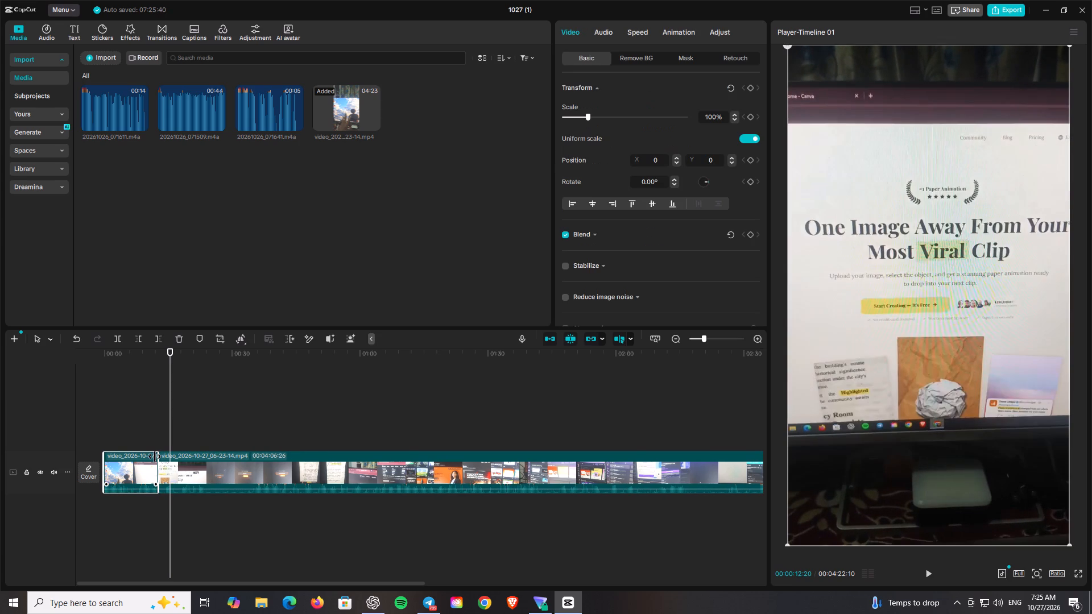
{"action": "left_click_drag", "start_coordinate": [155, 457], "coordinate": [142, 456]}
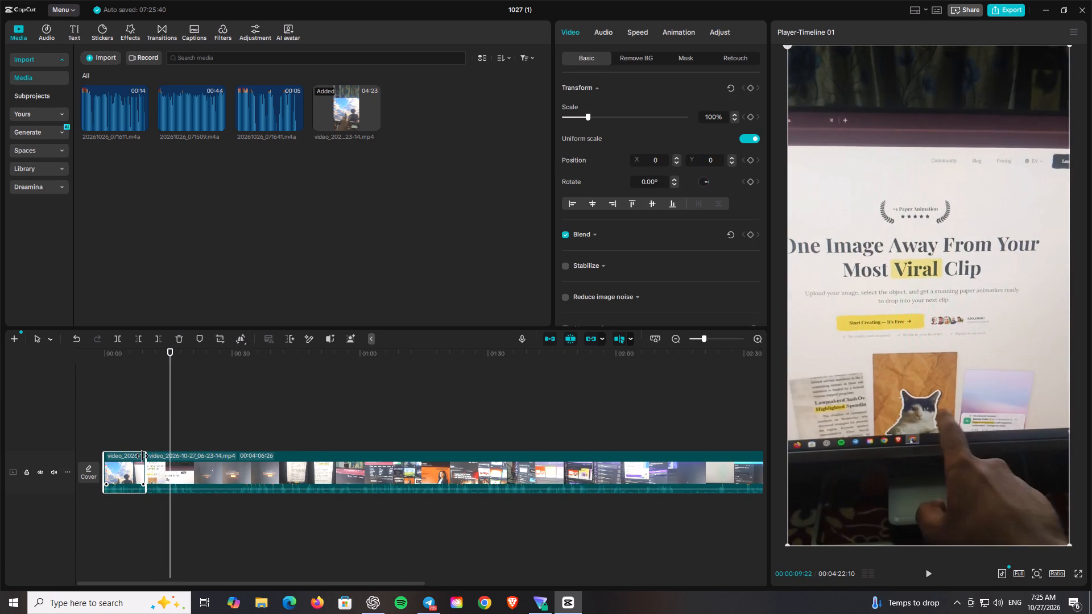
{"action": "left_click_drag", "start_coordinate": [142, 456], "coordinate": [143, 456]}
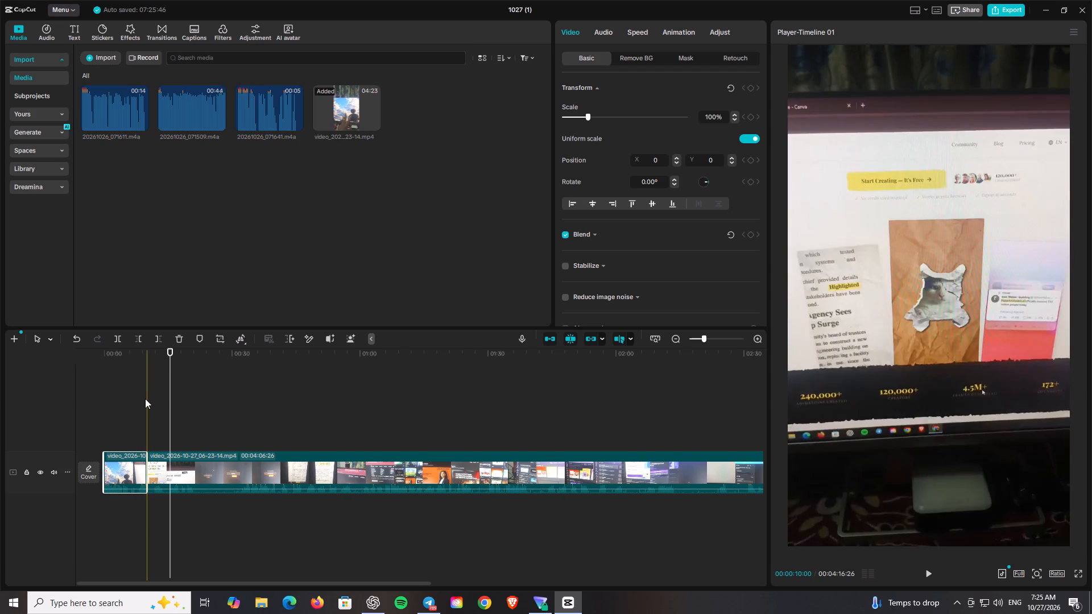
Play the second segment from about 00:00:10:00 and split it at 00:00:21:06, where the phrase has been entered on the page.
{"action": "left_click", "coordinate": [145, 399]}
{"action": "key", "text": "space"}
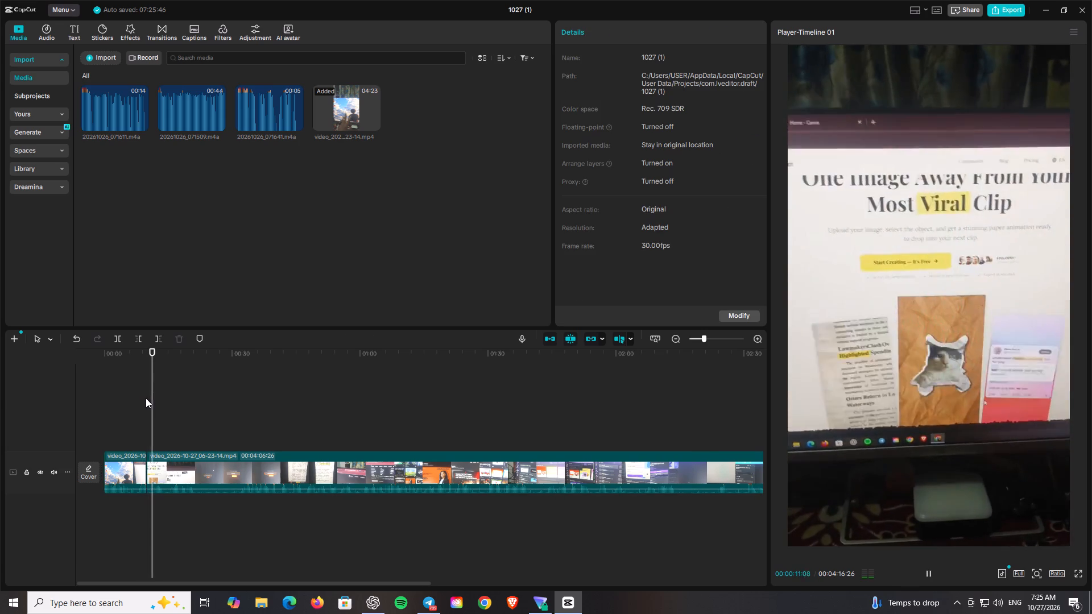
{"action": "key", "text": "space"}
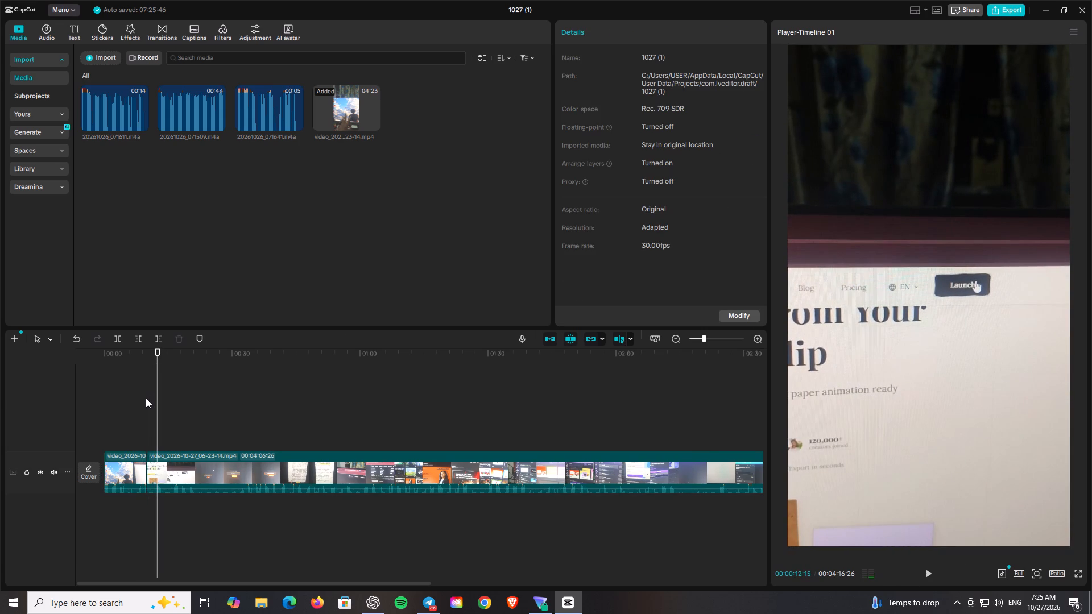
{"action": "key", "text": "space"}
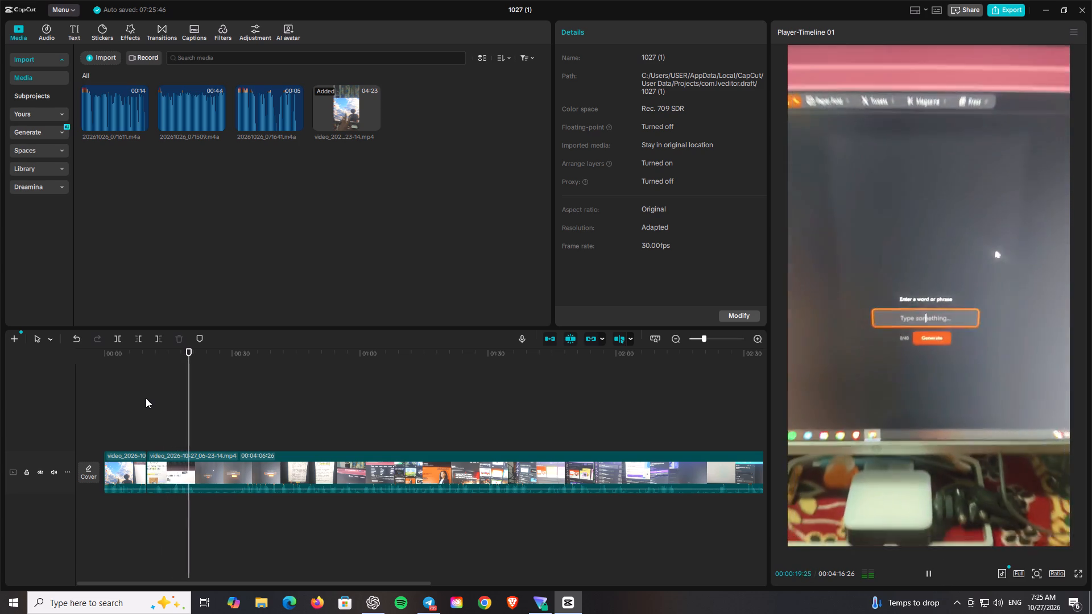
{"action": "key", "text": "space"}
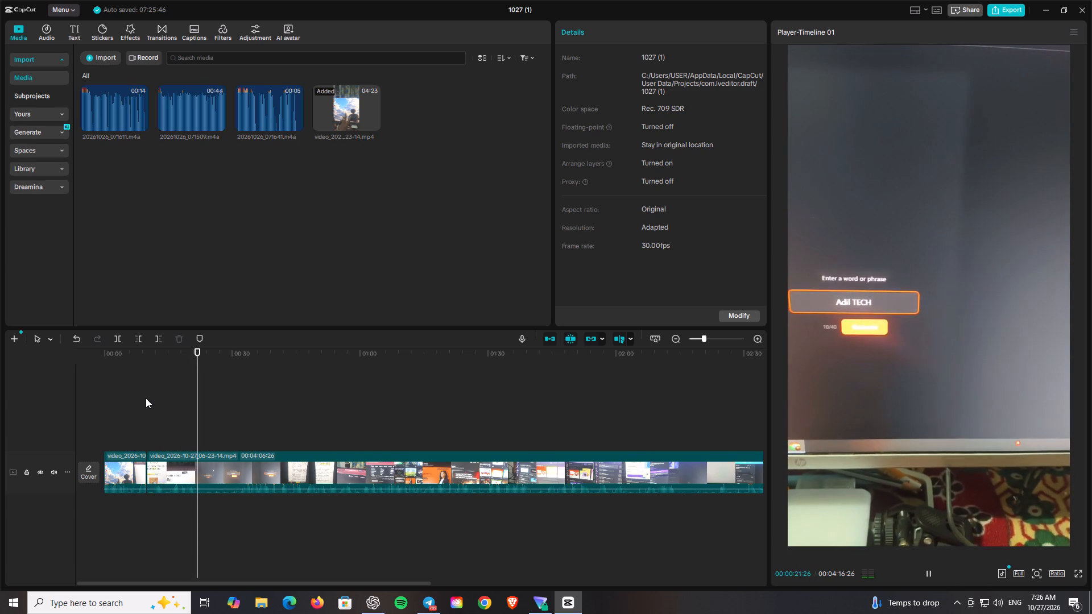
{"action": "key", "text": "space"}
{"action": "key", "text": "space"}
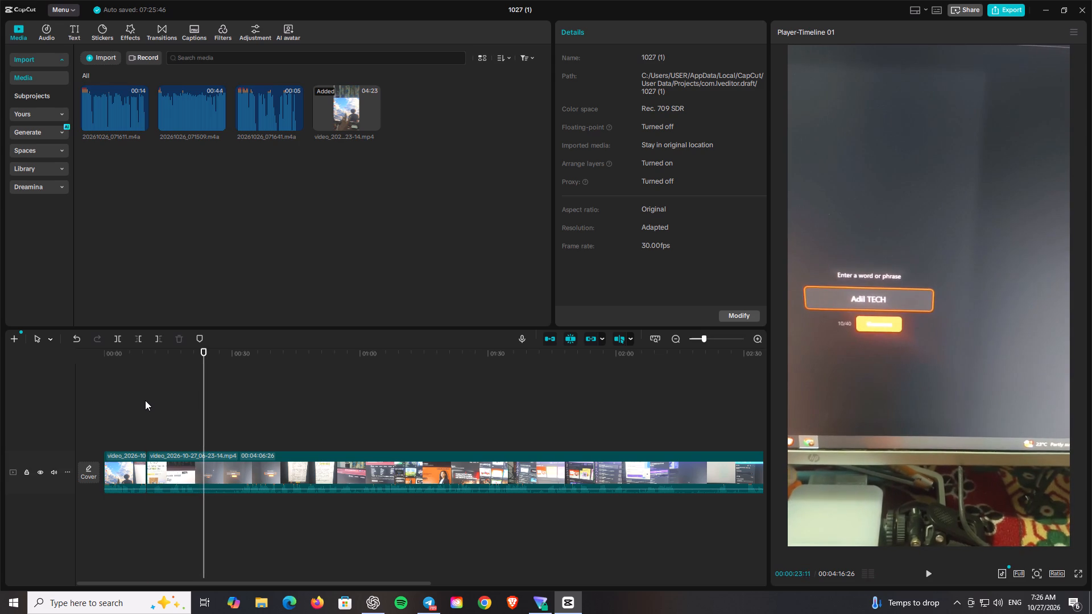
{"action": "left_click", "coordinate": [178, 396]}
{"action": "left_click", "coordinate": [195, 375]}
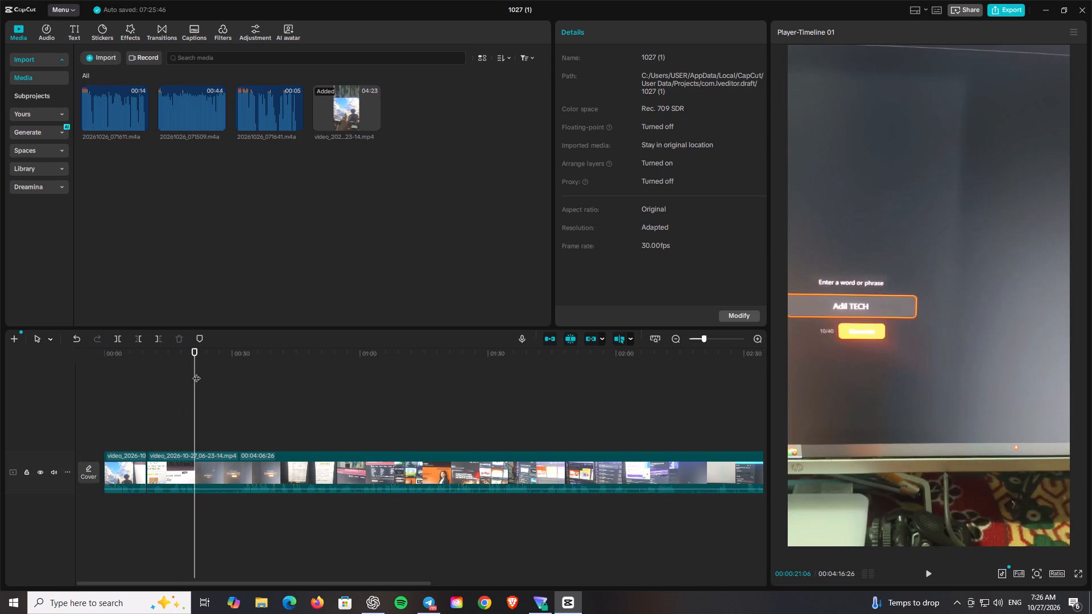
{"action": "key", "text": "b"}
{"action": "left_click", "coordinate": [193, 453]}
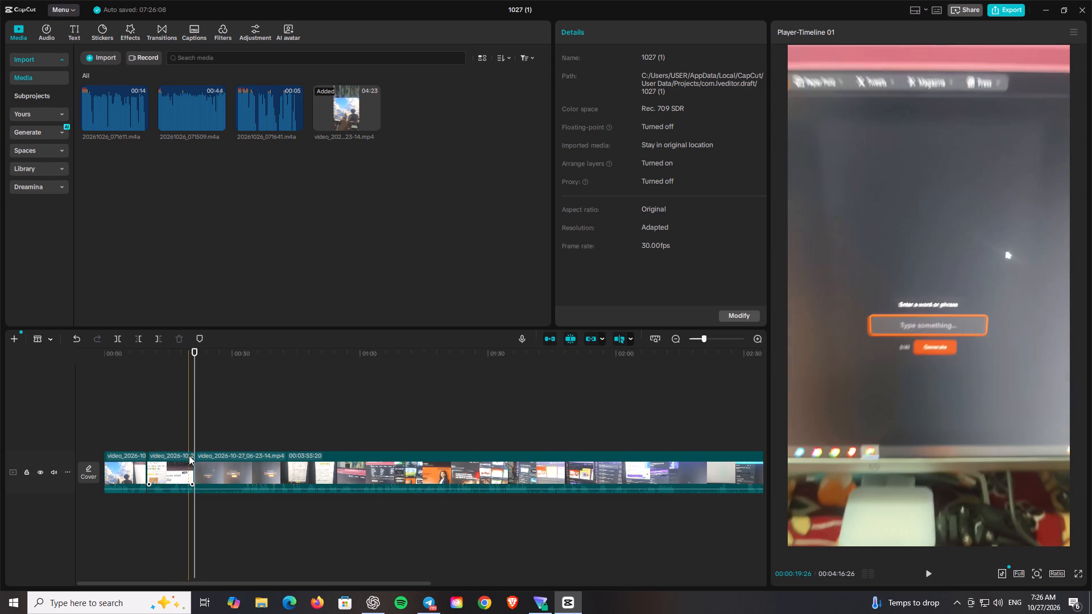
Trim the end of the second segment to a length of about 00:00:08:28, closing the gap to the following segment.
{"action": "key", "text": "a"}
{"action": "left_click", "coordinate": [189, 455]}
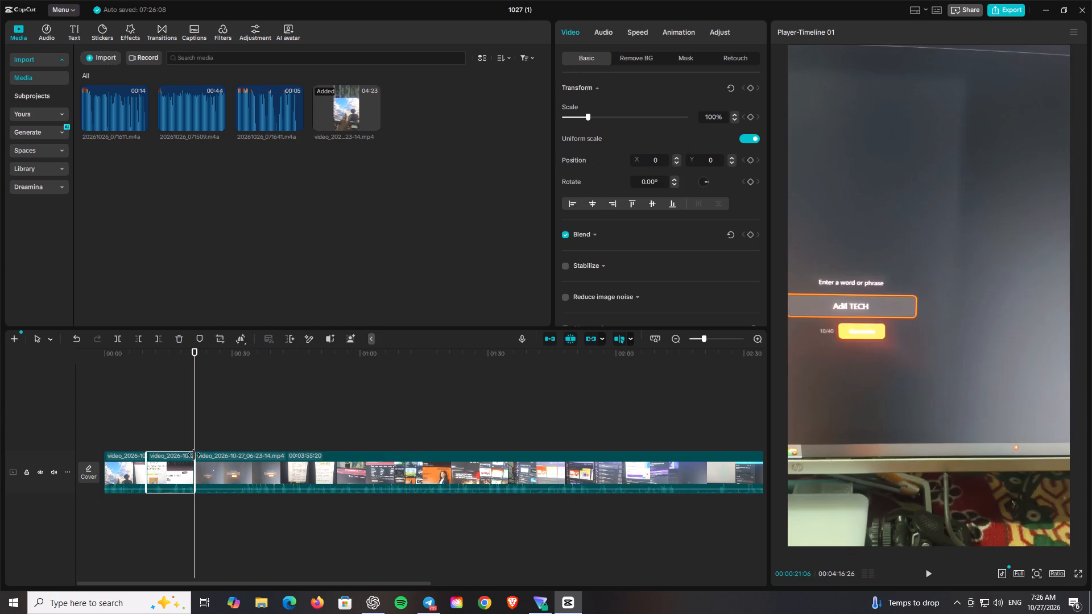
{"action": "left_click", "coordinate": [197, 455]}
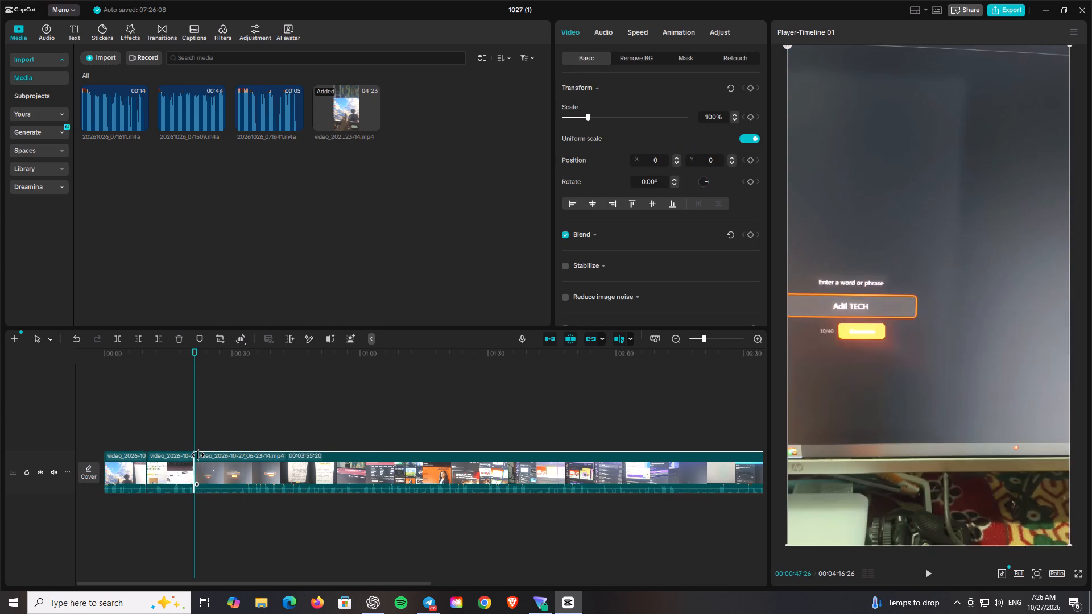
{"action": "left_click", "coordinate": [190, 455]}
{"action": "left_click_drag", "start_coordinate": [193, 454], "coordinate": [184, 454]}
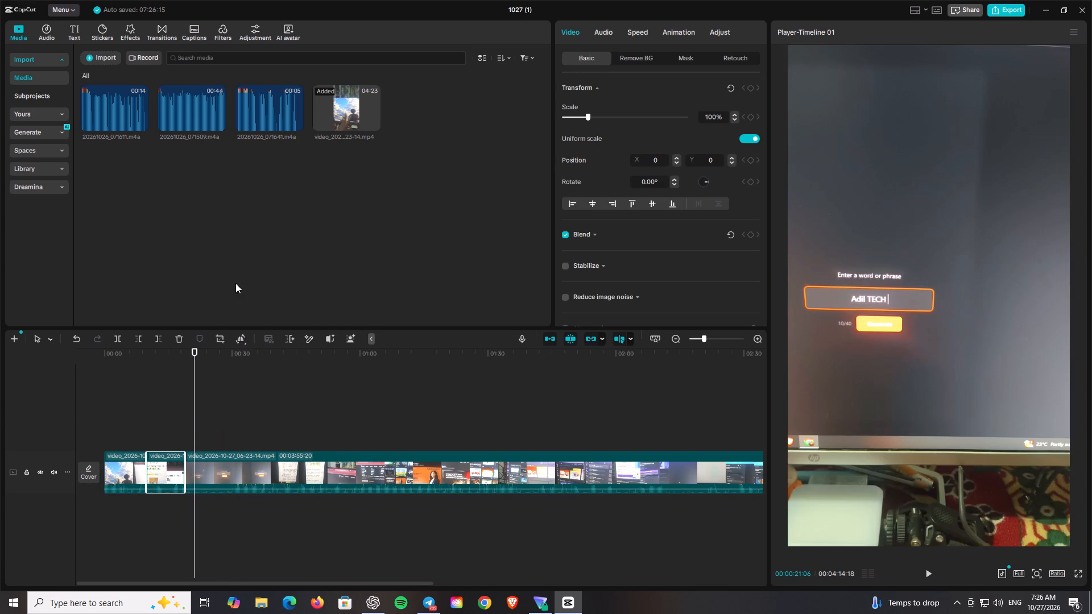
Add the 44-second recording 20261026_071509.m4a to an audio track below the video, starting at the beginning of the timeline.
{"action": "left_click", "coordinate": [201, 127]}
{"action": "left_click_drag", "start_coordinate": [194, 125], "coordinate": [167, 384]}
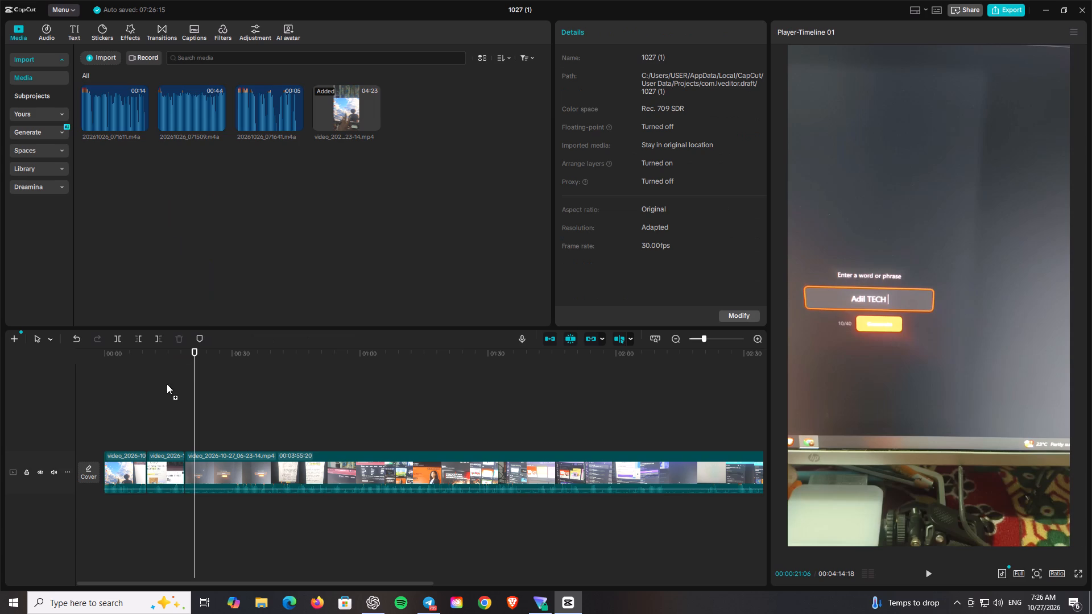
{"action": "left_click_drag", "start_coordinate": [167, 384], "coordinate": [107, 528]}
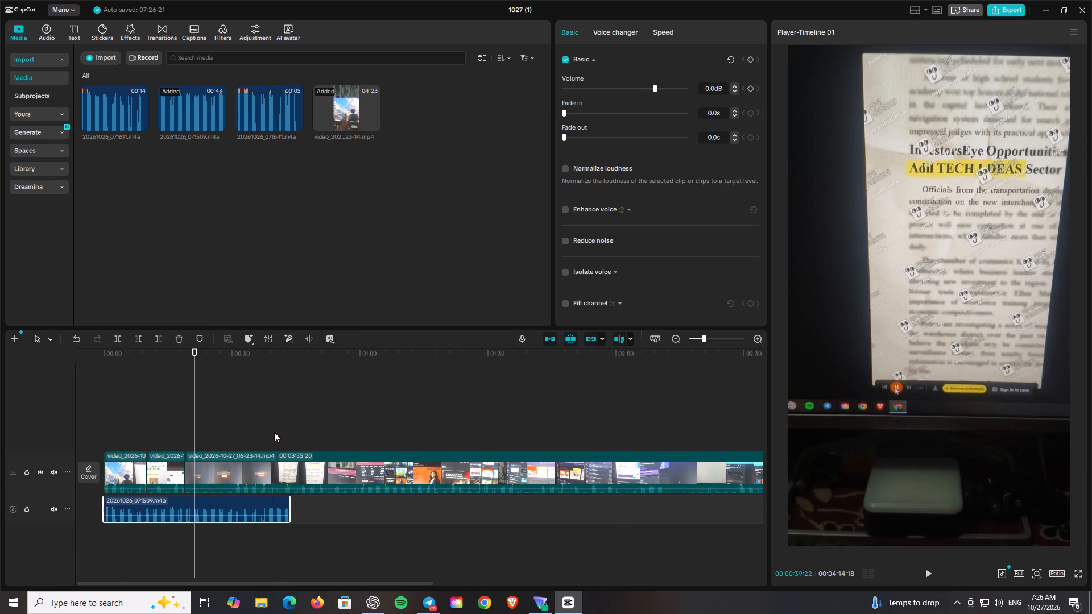
Return the playhead to the timeline's beginning and mute the main video track.
{"action": "left_click", "coordinate": [212, 512]}
{"action": "left_click", "coordinate": [717, 341]}
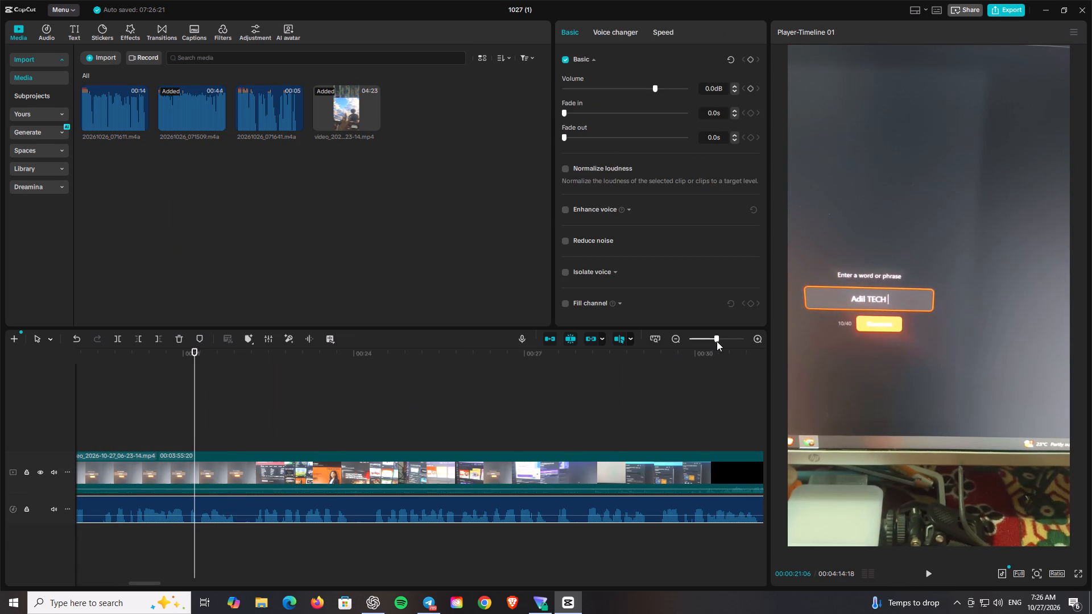
{"action": "left_click", "coordinate": [725, 334]}
{"action": "left_click", "coordinate": [725, 337]}
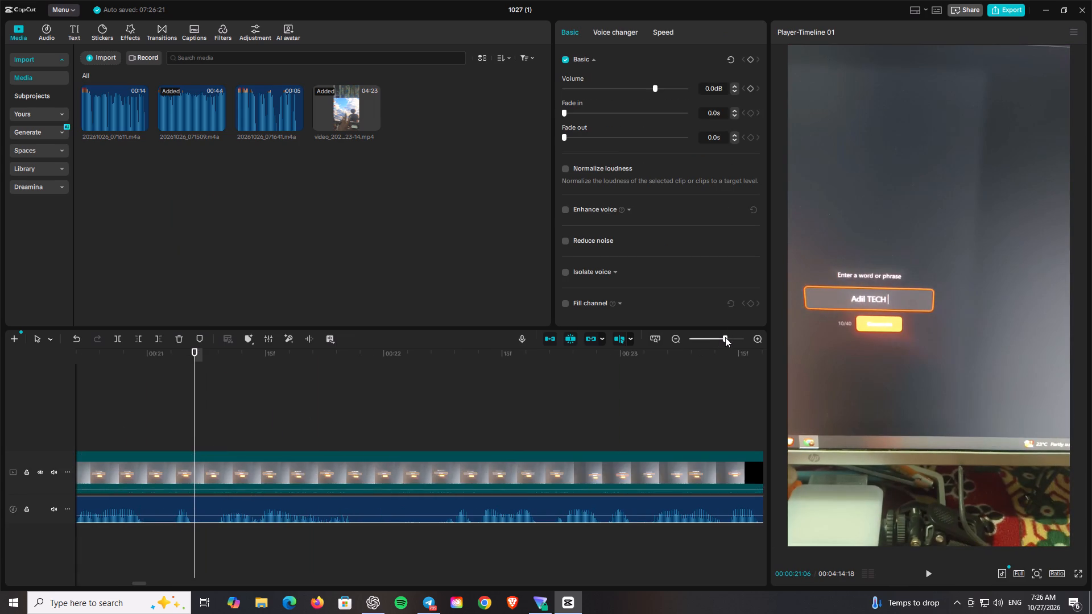
{"action": "left_click", "coordinate": [717, 337]}
{"action": "left_click", "coordinate": [704, 338]}
{"action": "left_click", "coordinate": [712, 338]}
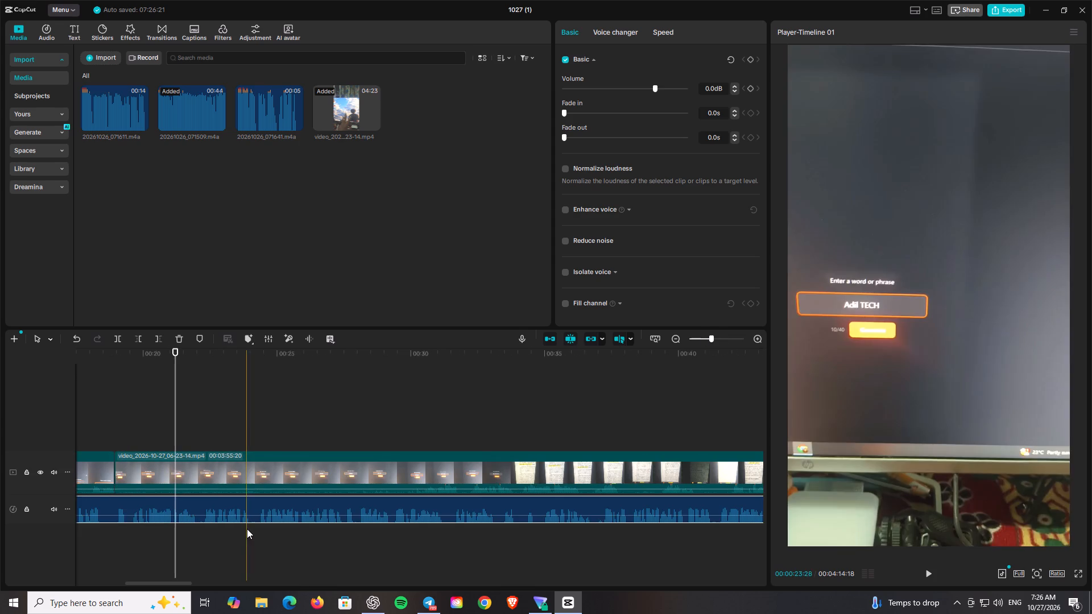
{"action": "left_click_drag", "start_coordinate": [171, 377], "coordinate": [0, 377]}
{"action": "left_click", "coordinate": [150, 354]}
{"action": "left_click_drag", "start_coordinate": [150, 354], "coordinate": [31, 355]}
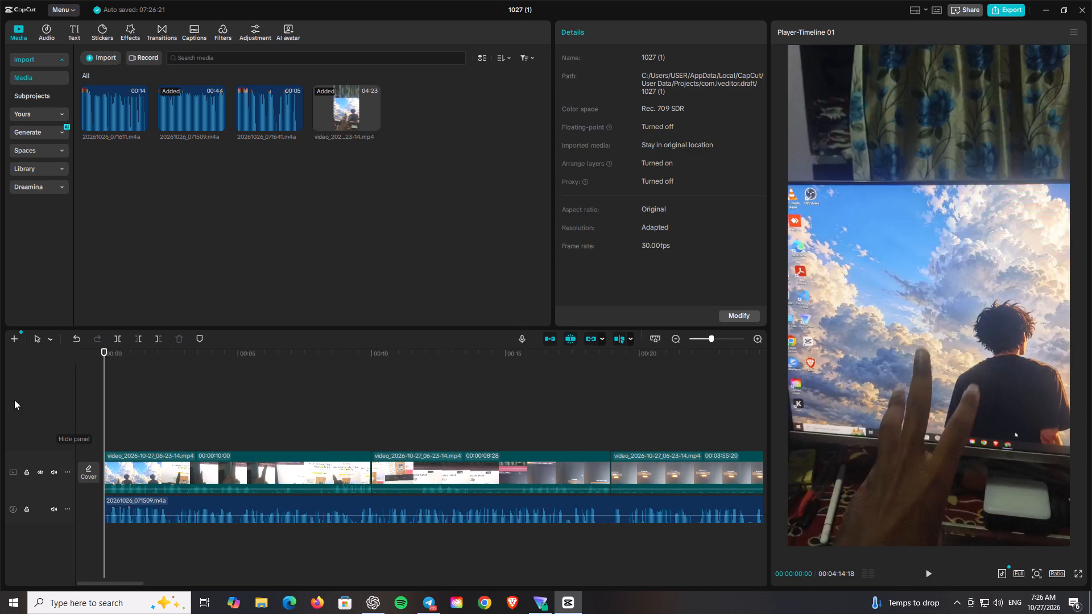
{"action": "left_click", "coordinate": [56, 474]}
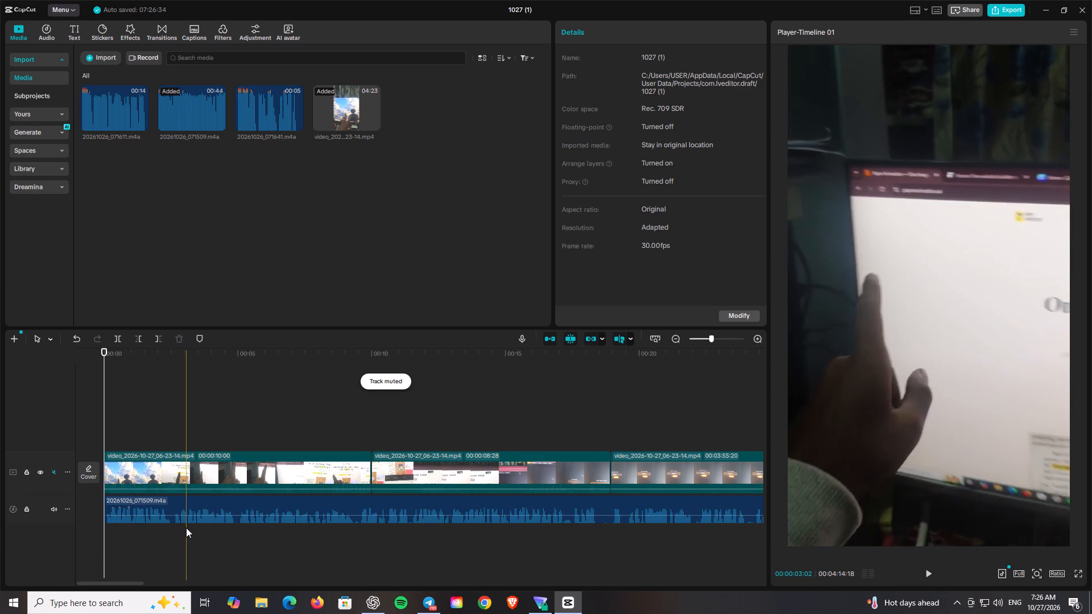
Play from the beginning through about 00:00:15:00 to examine how the shots match the added audio recording.
{"action": "key", "text": "space"}
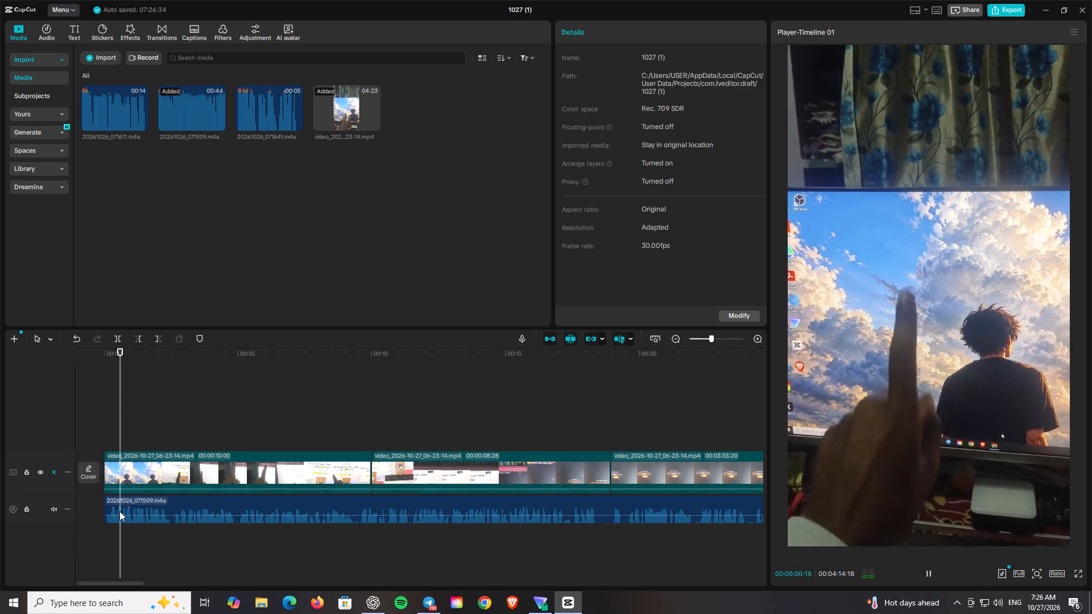
{"action": "left_click", "coordinate": [110, 364]}
{"action": "left_click", "coordinate": [111, 359]}
{"action": "left_click_drag", "start_coordinate": [111, 359], "coordinate": [86, 359]}
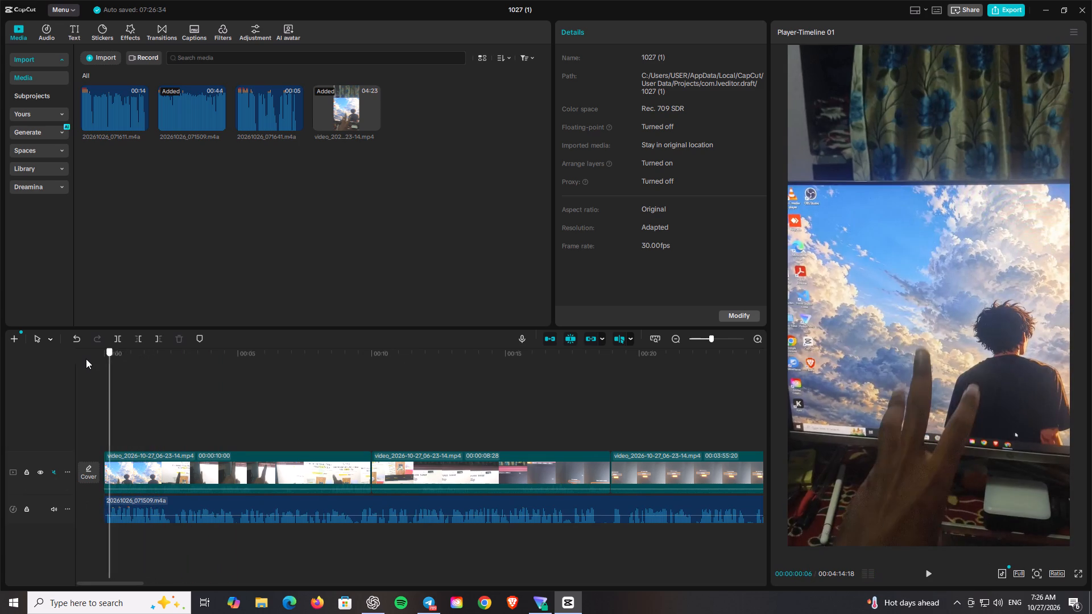
{"action": "left_click_drag", "start_coordinate": [86, 359], "coordinate": [85, 359]}
{"action": "key", "text": "space"}
{"action": "key", "text": "space"}
{"action": "key", "text": "space"}
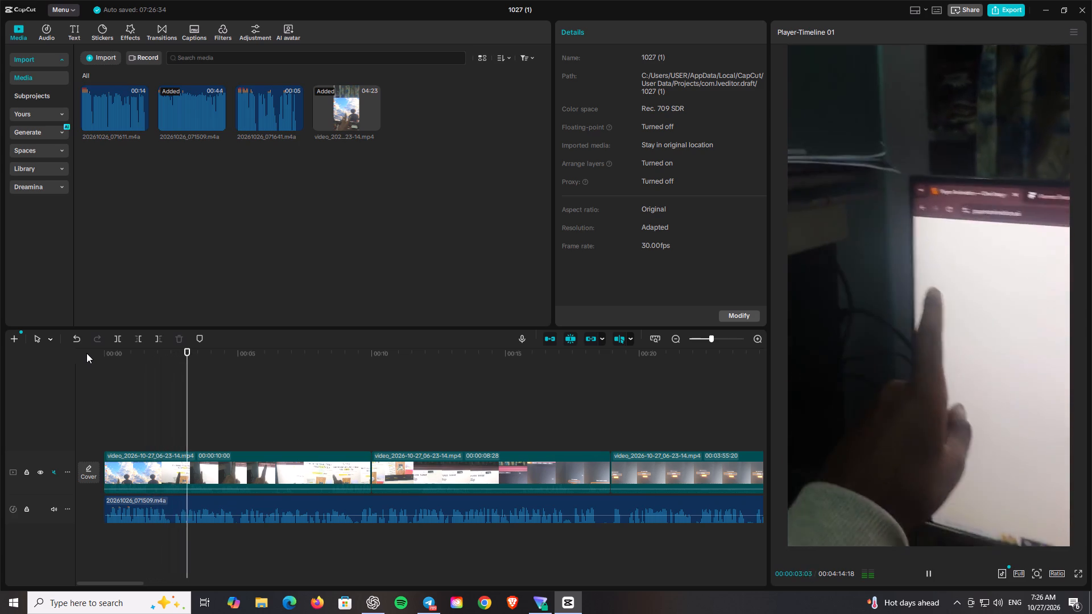
{"action": "key", "text": "space"}
{"action": "key", "text": "space"}
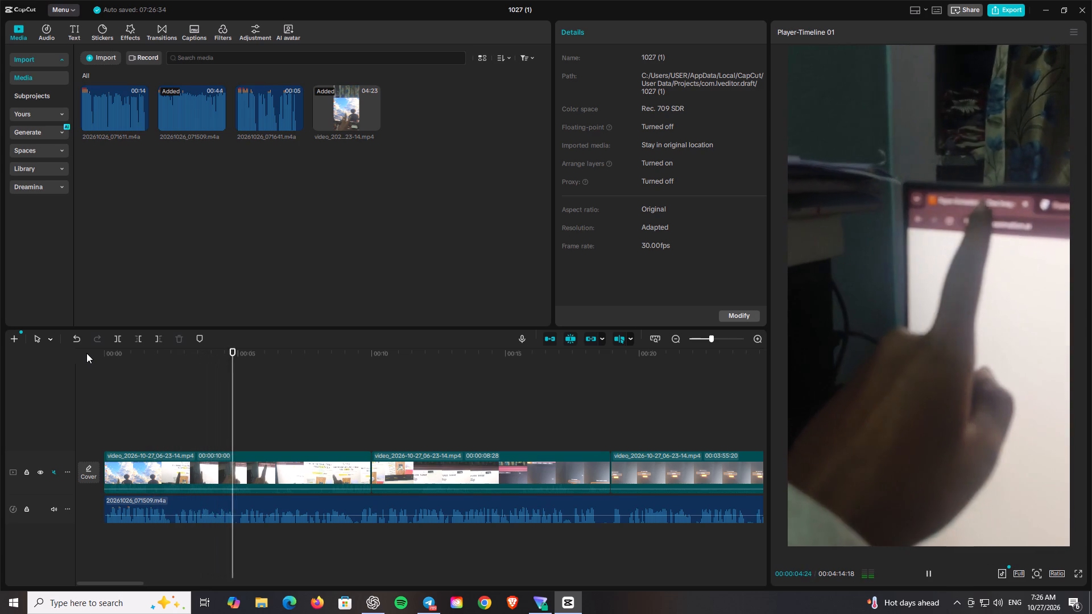
{"action": "key", "text": "space"}
{"action": "key", "text": "space"}
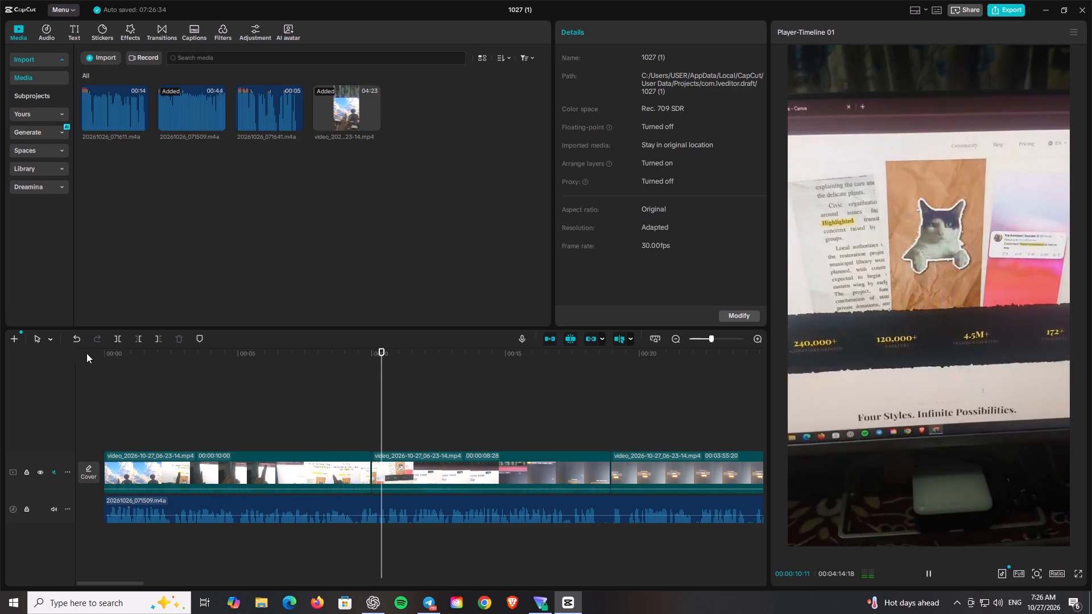
{"action": "key", "text": "space"}
{"action": "key", "text": "space"}
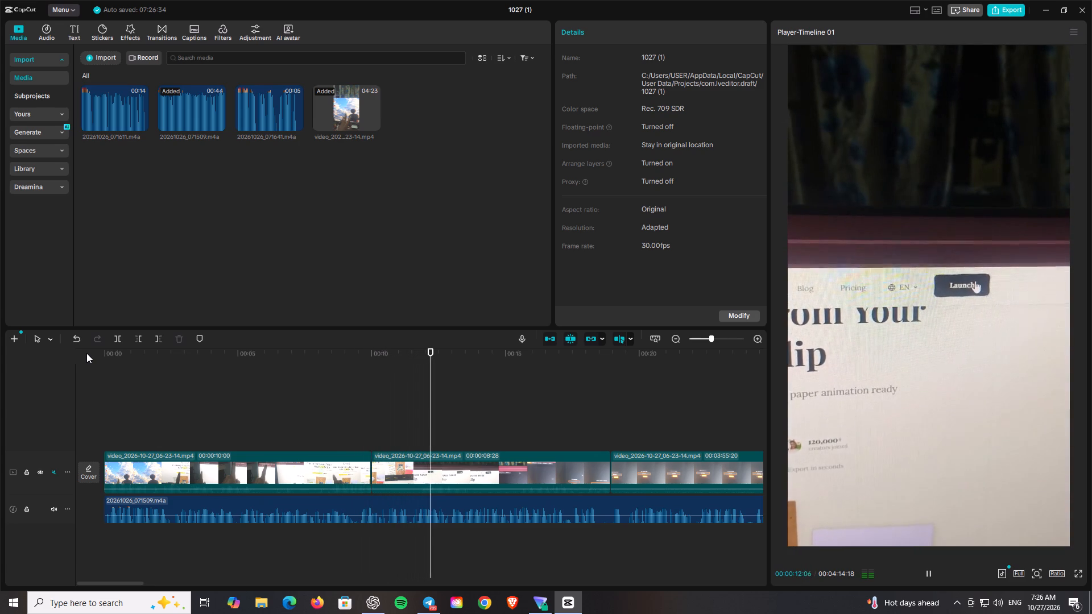
{"action": "key", "text": "space"}
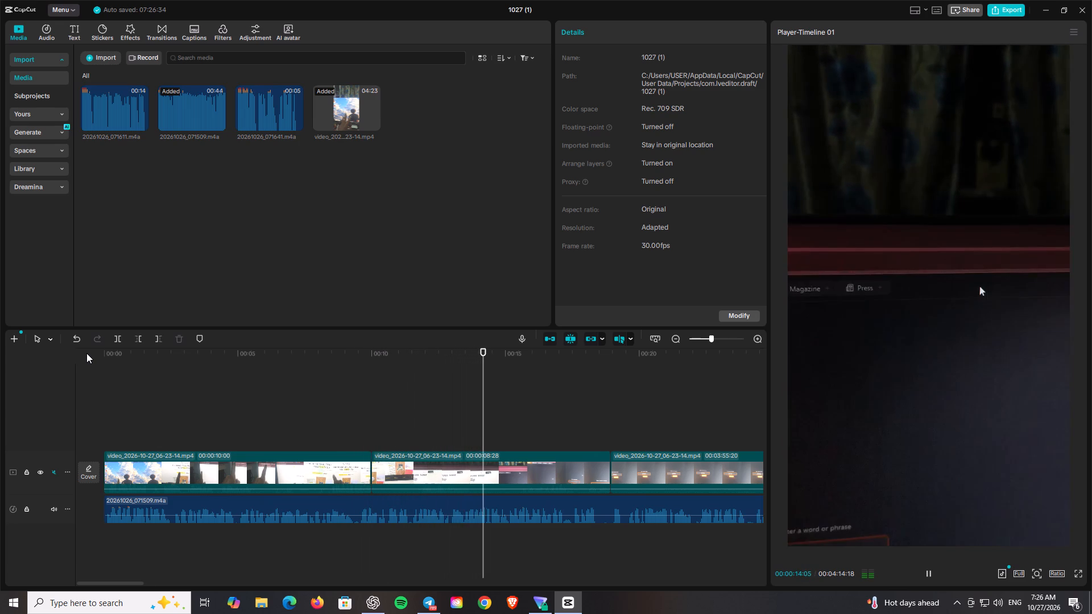
{"action": "key", "text": "space"}
{"action": "key", "text": "space"}
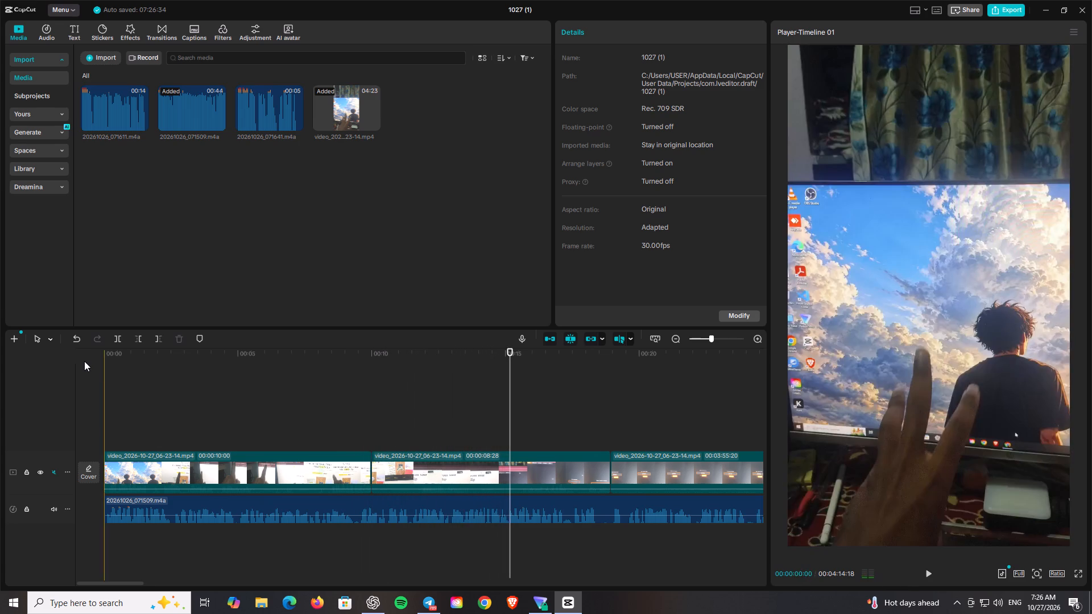
Replay from 00:00:11:26 and split the second segment at 00:00:14:23, just after the dark Magazine and Press page appears.
{"action": "left_click", "coordinate": [406, 356]}
{"action": "left_click", "coordinate": [422, 356]}
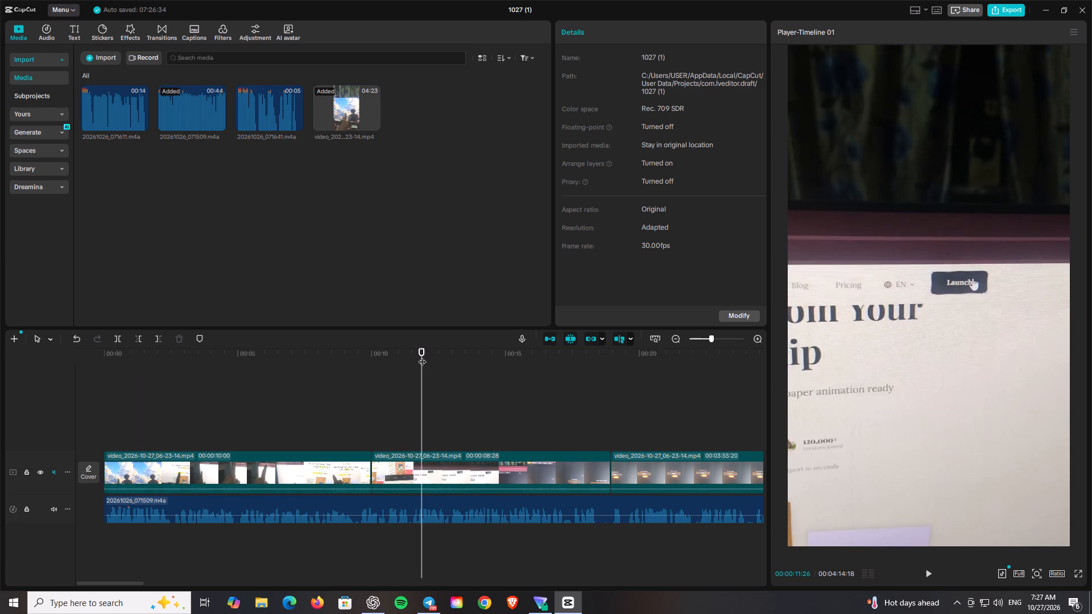
{"action": "key", "text": "space"}
{"action": "key", "text": "space"}
{"action": "key", "text": "space"}
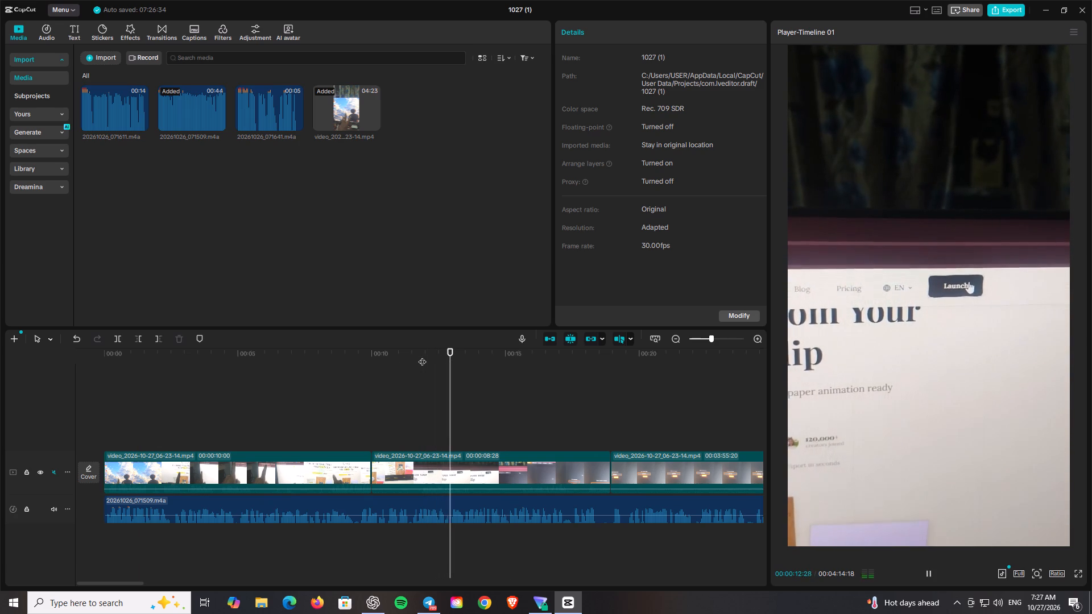
{"action": "key", "text": "space"}
{"action": "key", "text": "space"}
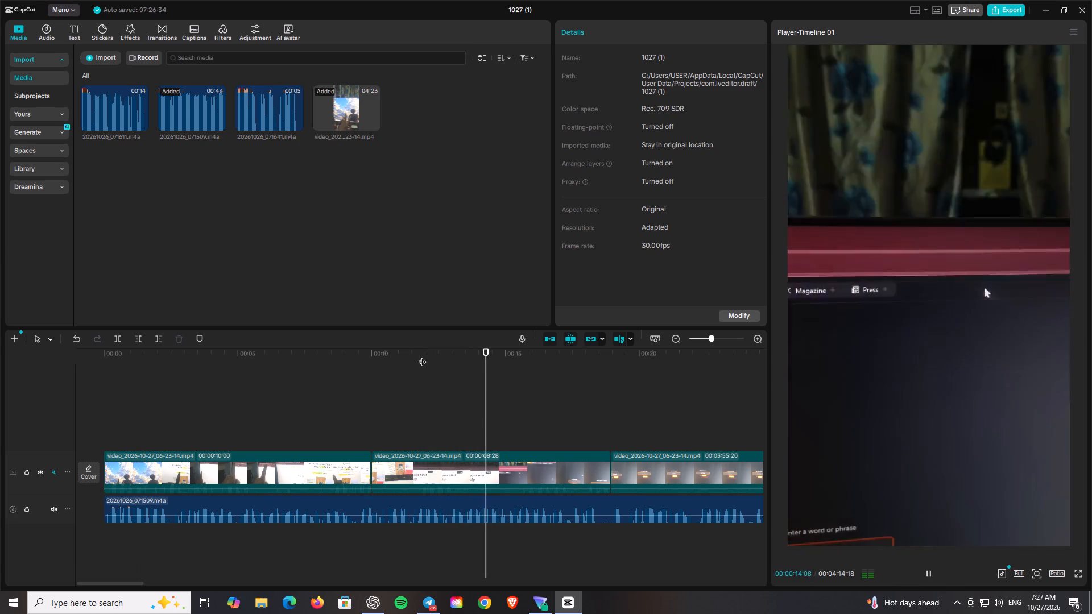
{"action": "key", "text": "space"}
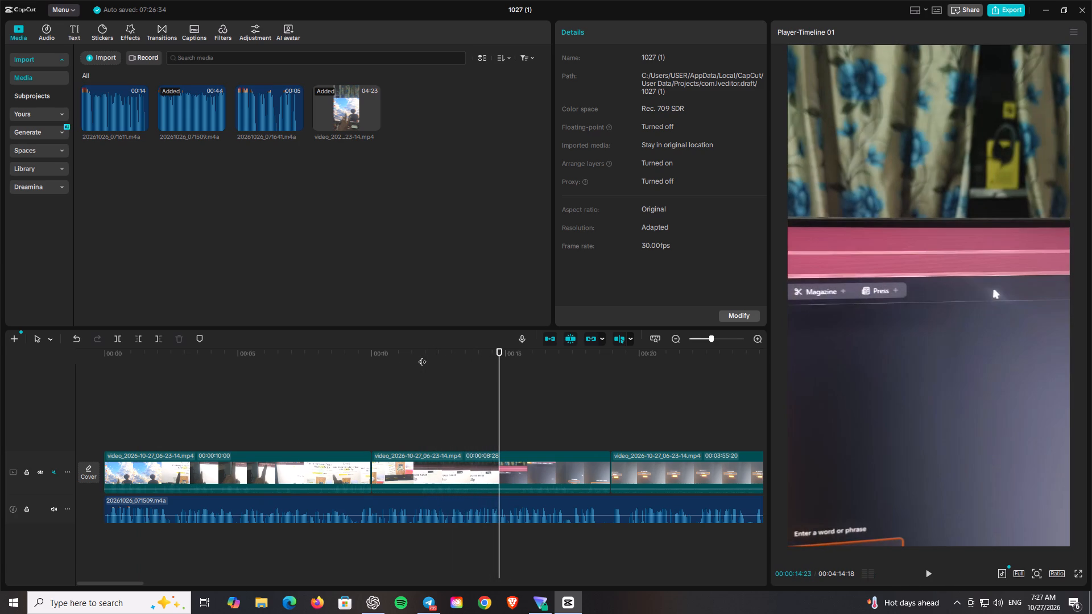
{"action": "key", "text": "b"}
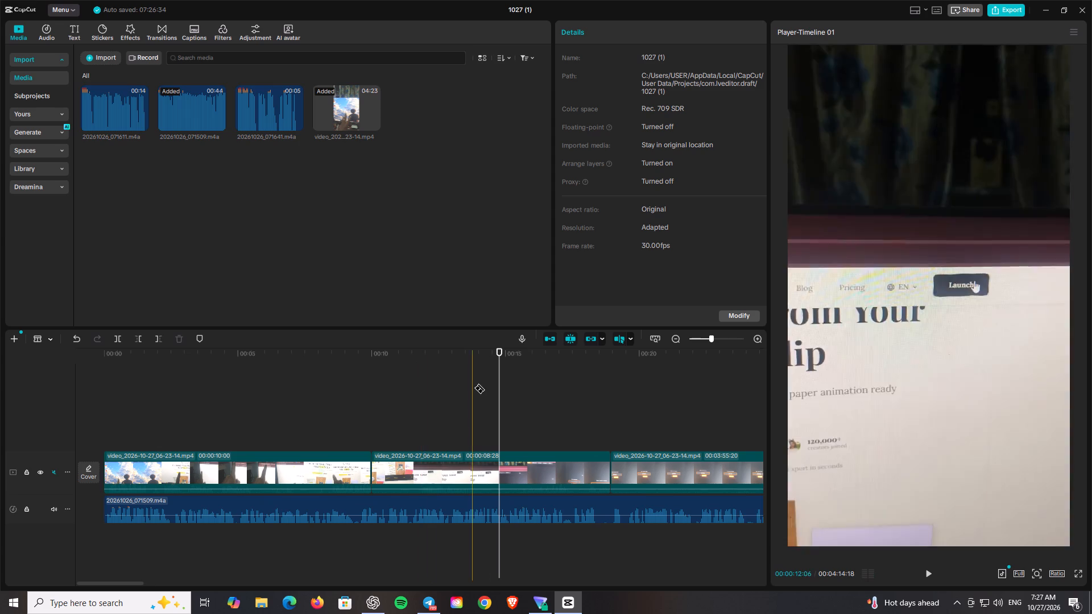
{"action": "left_click", "coordinate": [501, 461]}
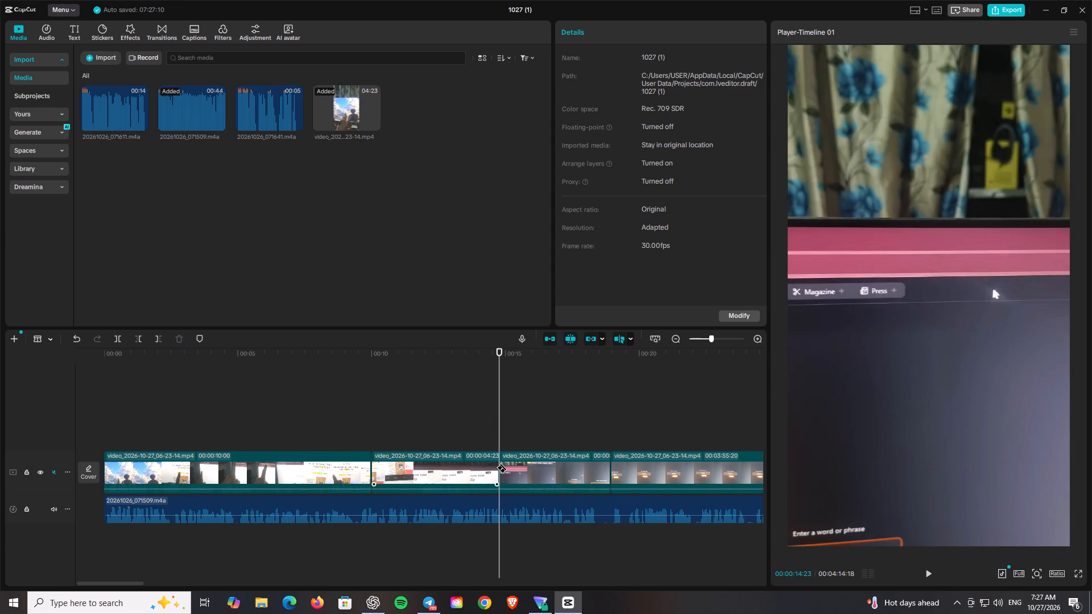
Trim about two seconds off the start of the short segment beginning at 00:00:14:23, closing the gap.
{"action": "key", "text": "a"}
{"action": "left_click", "coordinate": [505, 461]}
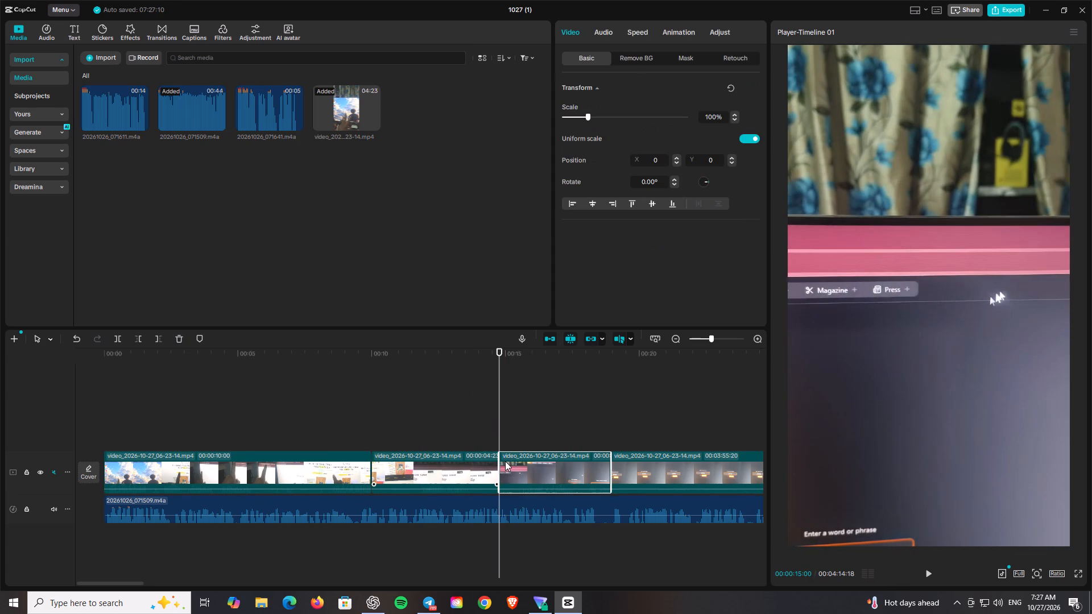
{"action": "left_click_drag", "start_coordinate": [500, 463], "coordinate": [560, 464]}
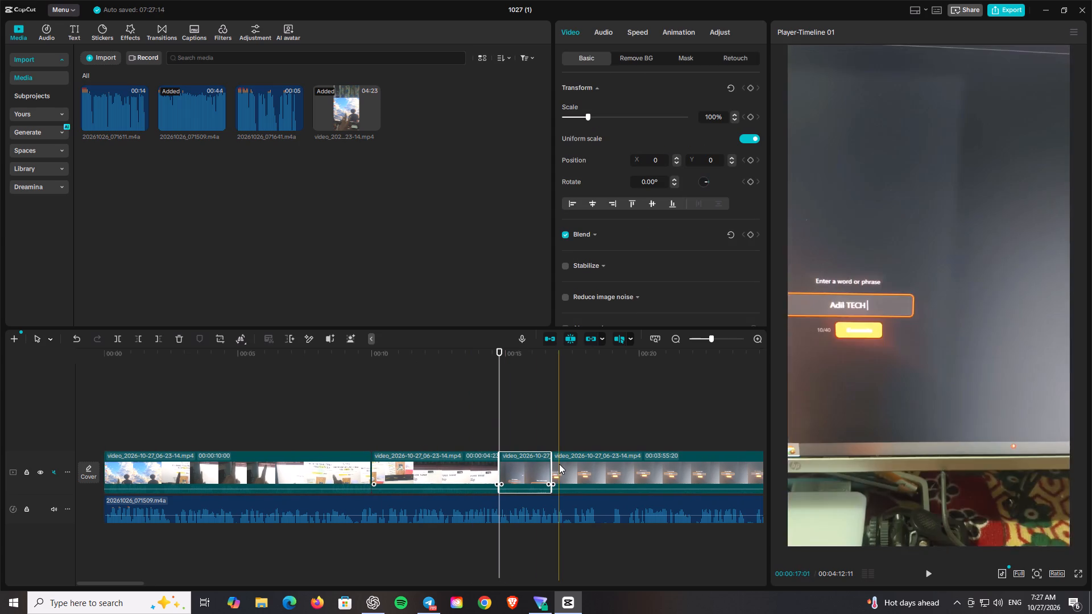
Trim about five seconds off the start of the last video segment, after the short dark-page segment.
{"action": "key", "text": "space"}
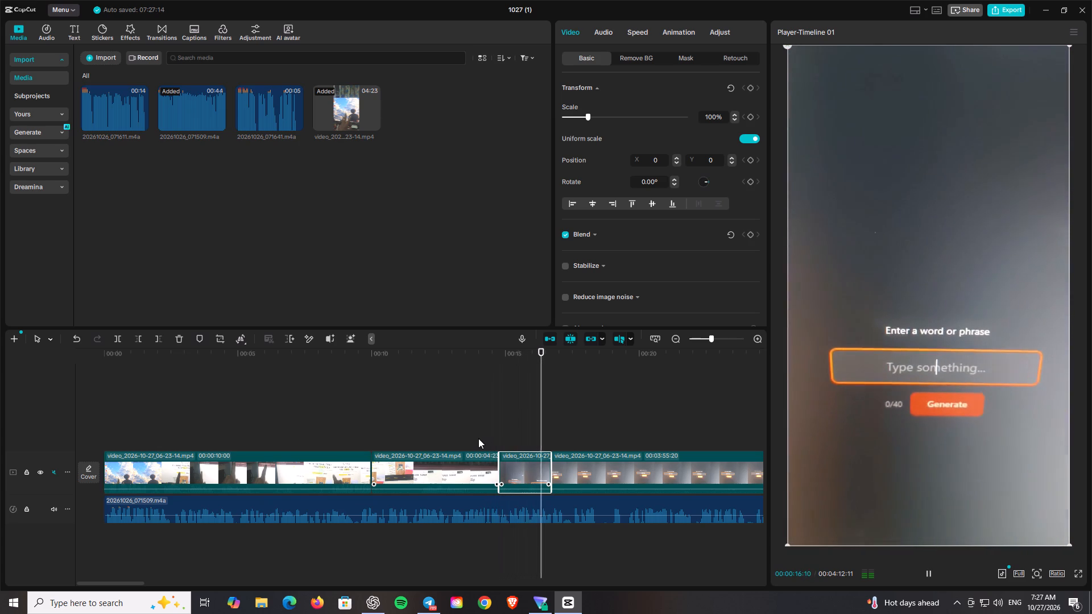
{"action": "key", "text": "space"}
{"action": "left_click", "coordinate": [578, 476]}
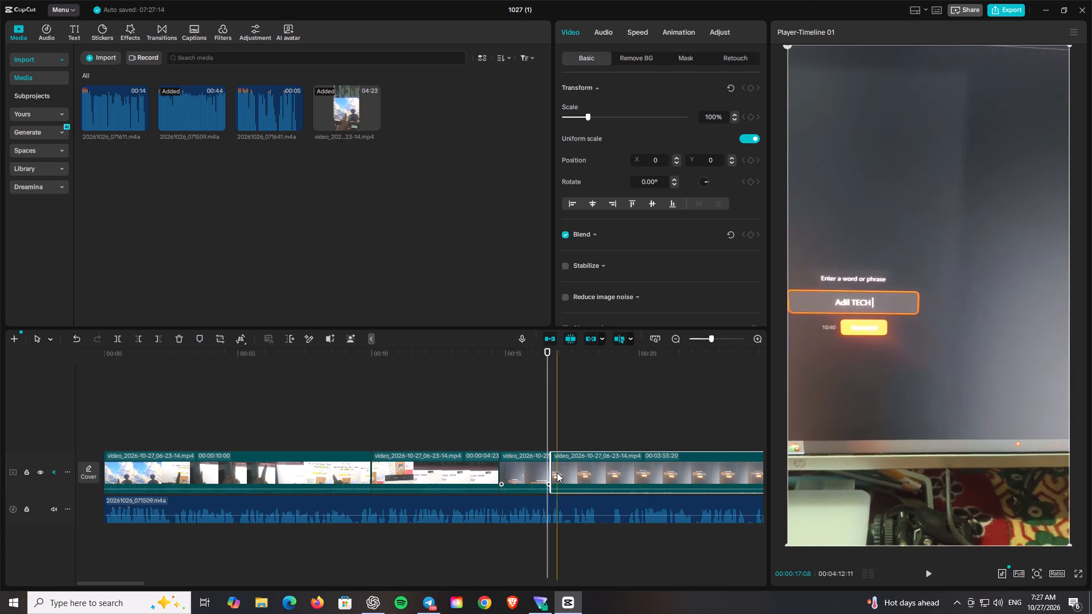
{"action": "left_click_drag", "start_coordinate": [551, 472], "coordinate": [692, 472]}
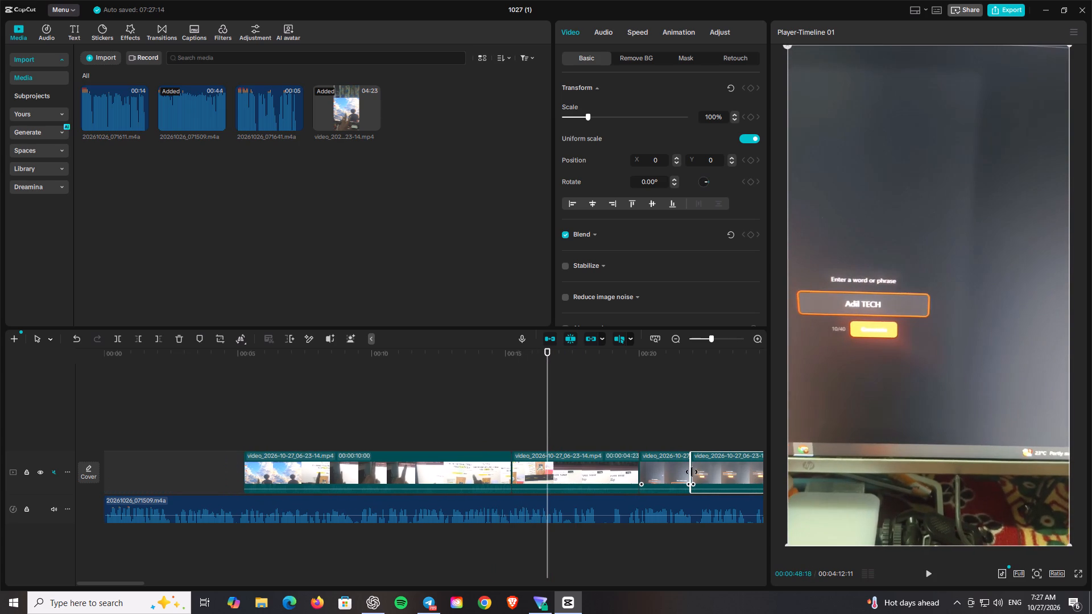
Delete the short video segment that begins at 00:00:14:23.
{"action": "left_click", "coordinate": [536, 468]}
{"action": "left_click", "coordinate": [181, 338]}
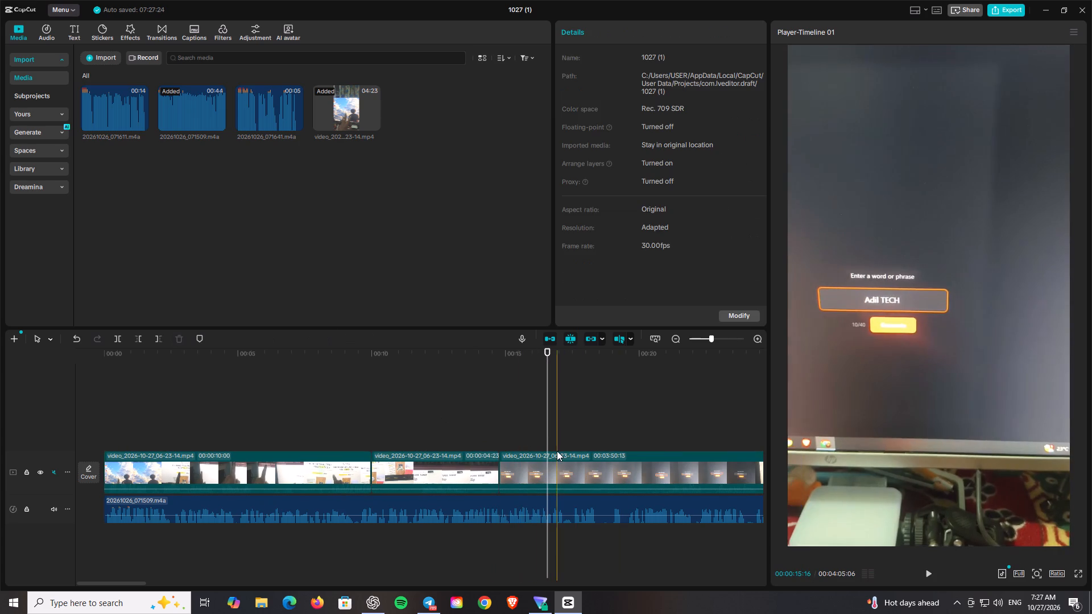
Split the last video segment at about 00:00:22:15 and delete the roughly eight-second phrase-typing portion before the cut.
{"action": "left_click", "coordinate": [479, 385]}
{"action": "key", "text": "space"}
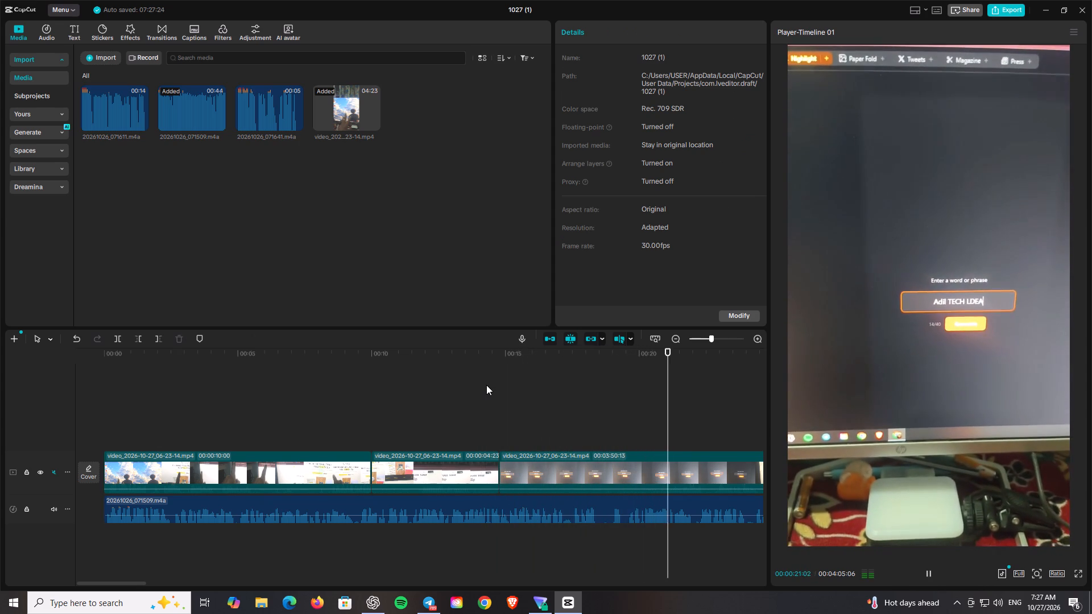
{"action": "key", "text": "space"}
{"action": "key", "text": "space"}
{"action": "key", "text": "space"}
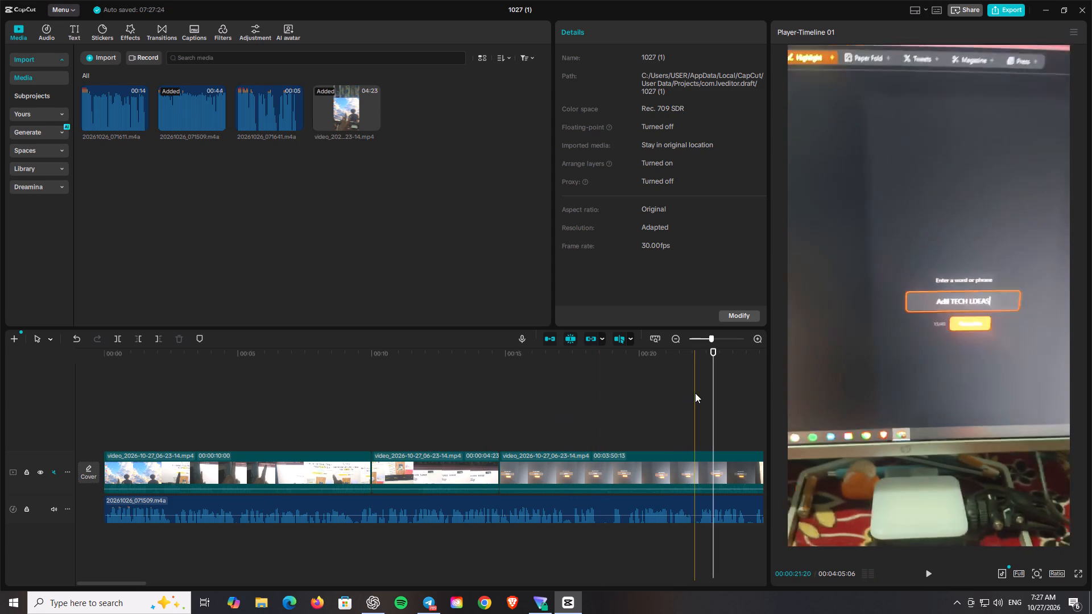
{"action": "key", "text": "b"}
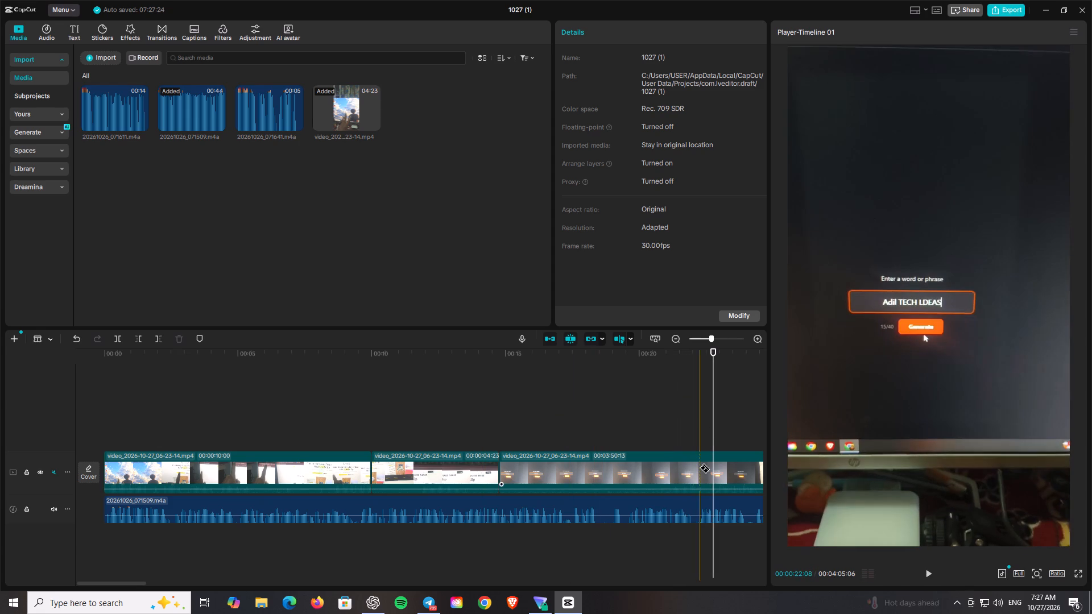
{"action": "left_click", "coordinate": [706, 466]}
{"action": "key", "text": "a"}
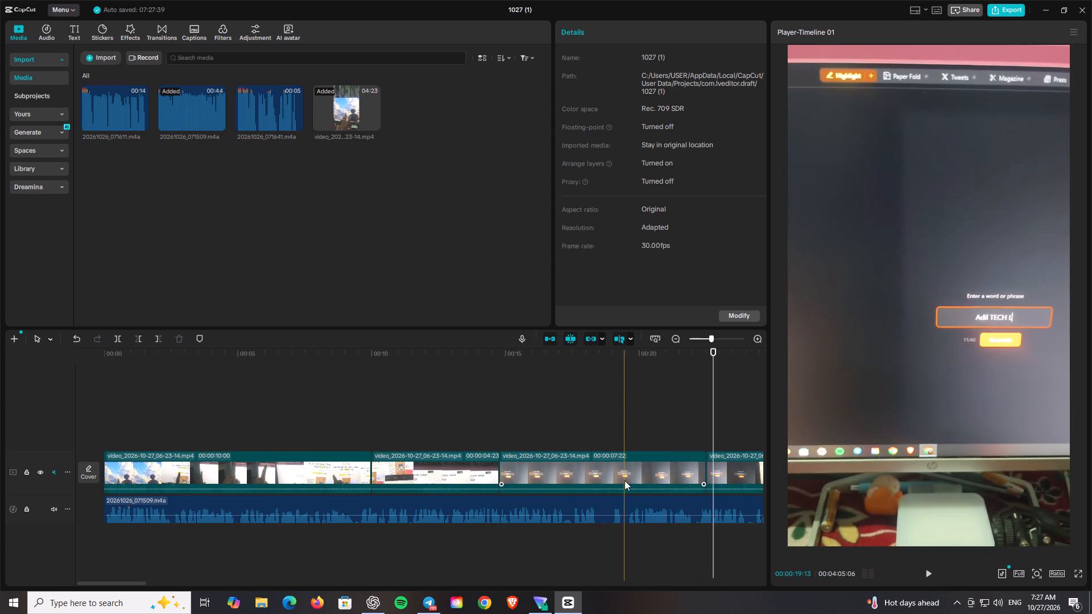
{"action": "left_click", "coordinate": [624, 480]}
{"action": "left_click", "coordinate": [171, 339]}
{"action": "left_click", "coordinate": [175, 339]}
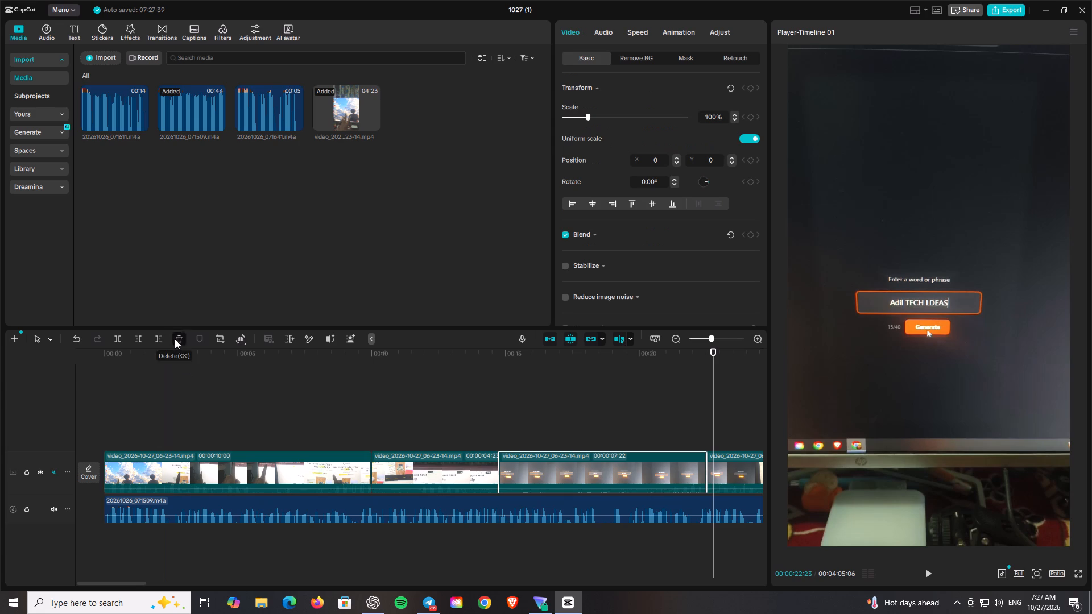
Split the audio recording at about 00:00:18:15 and 00:00:19:18, and delete the short piece between the cuts.
{"action": "left_click", "coordinate": [510, 358]}
{"action": "key", "text": "space"}
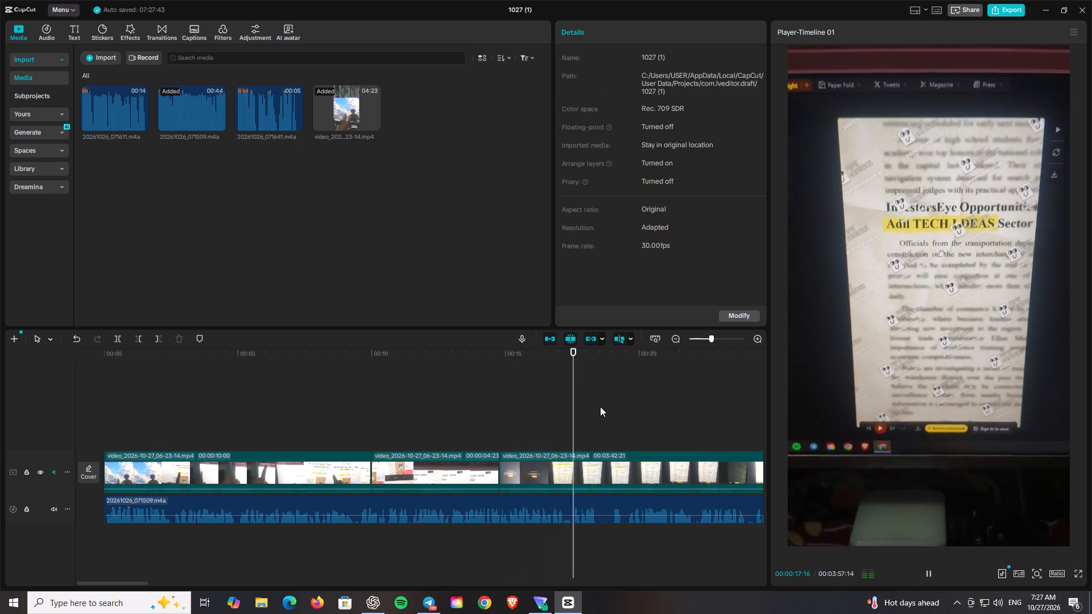
{"action": "key", "text": "space"}
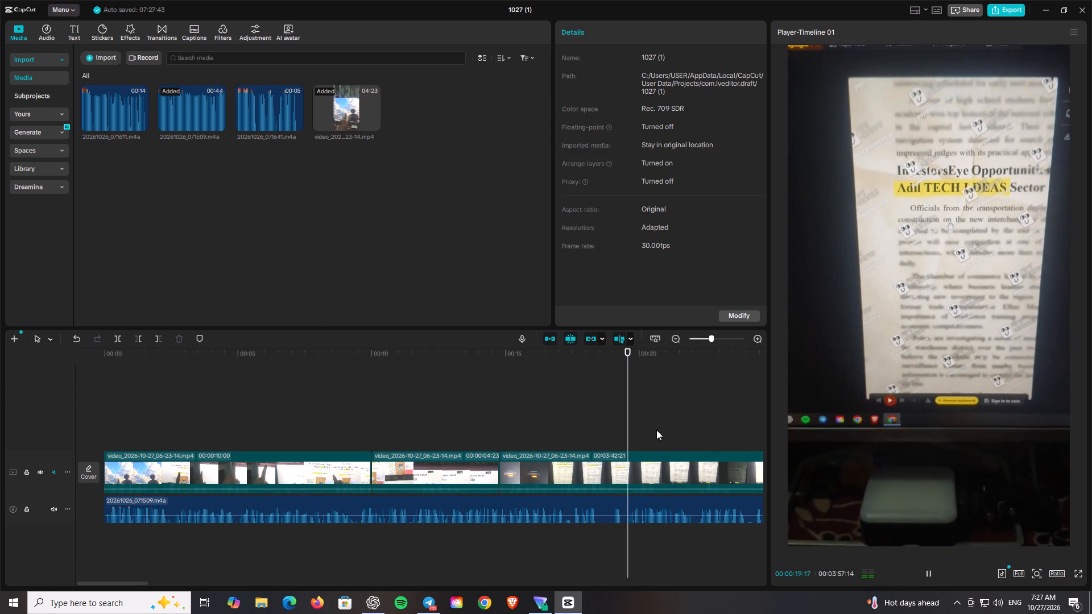
{"action": "key", "text": "space"}
{"action": "key", "text": "space"}
{"action": "left_click", "coordinate": [614, 497]}
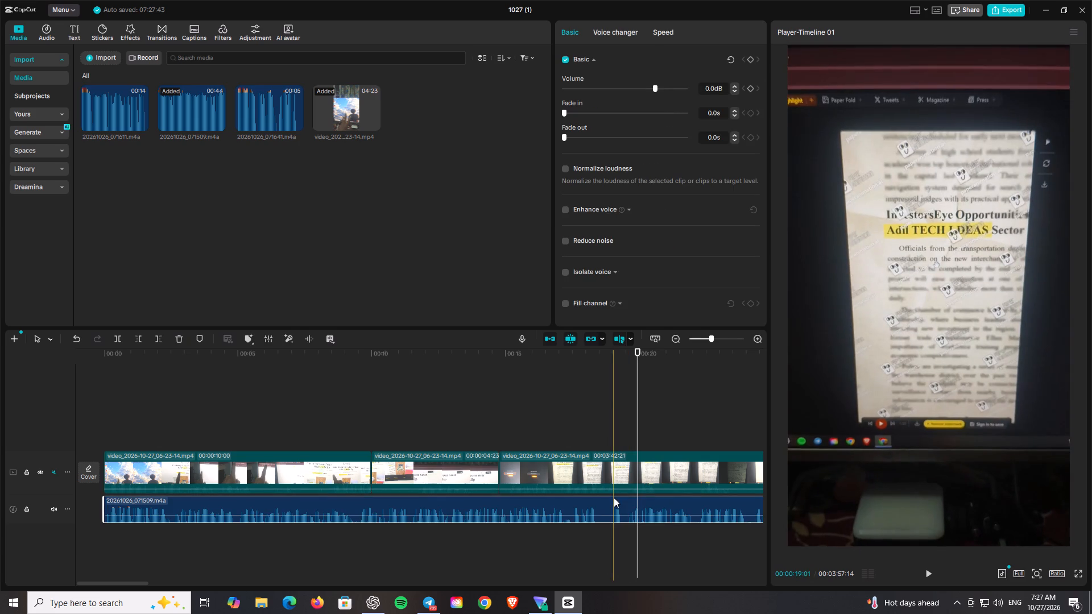
{"action": "key", "text": "b"}
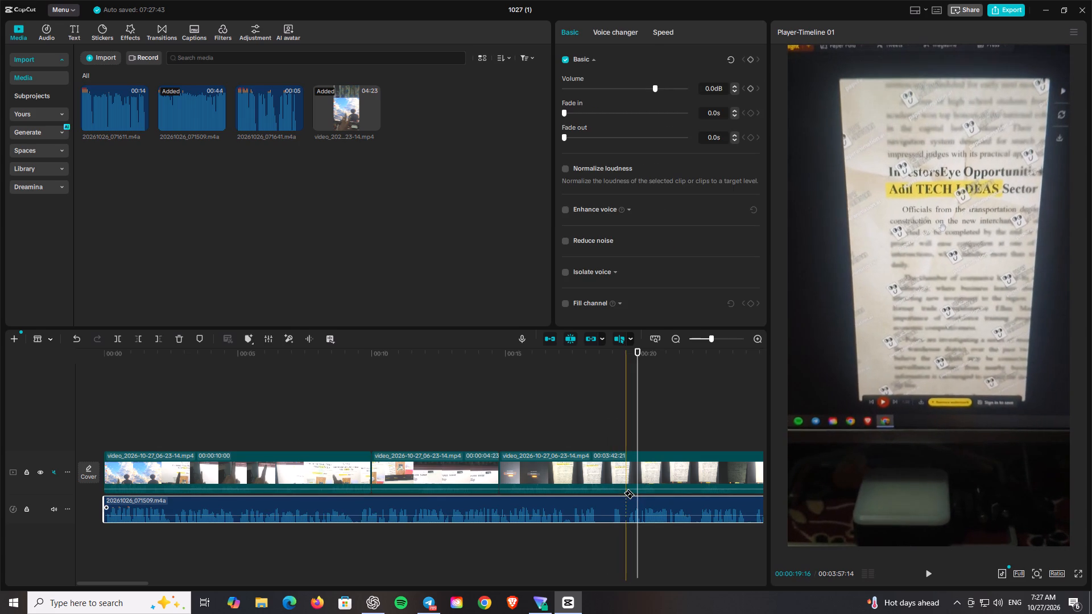
{"action": "left_click", "coordinate": [604, 353]}
{"action": "key", "text": "space"}
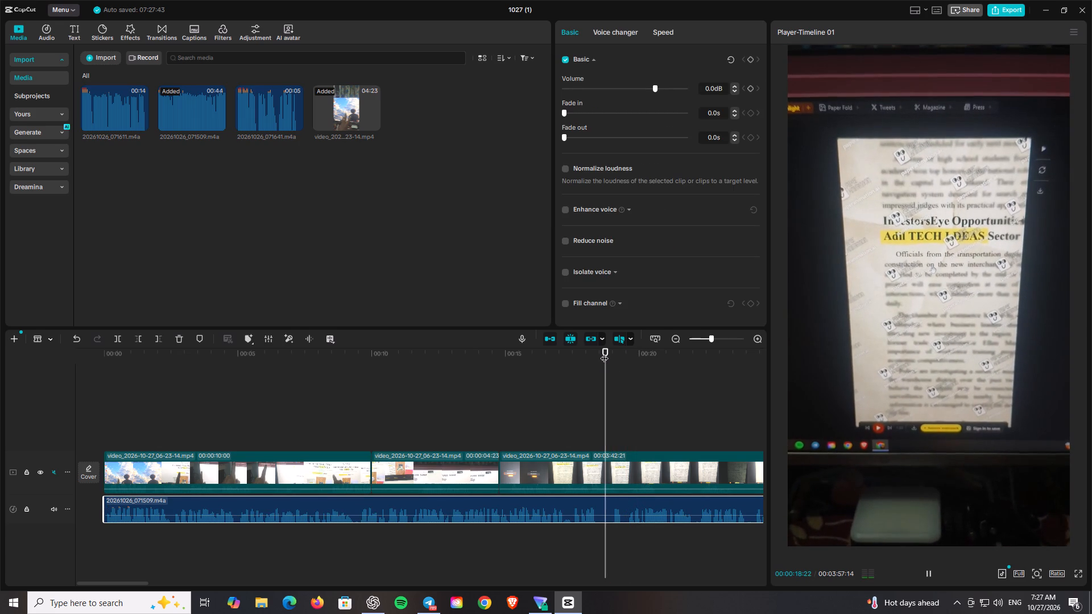
{"action": "key", "text": "space"}
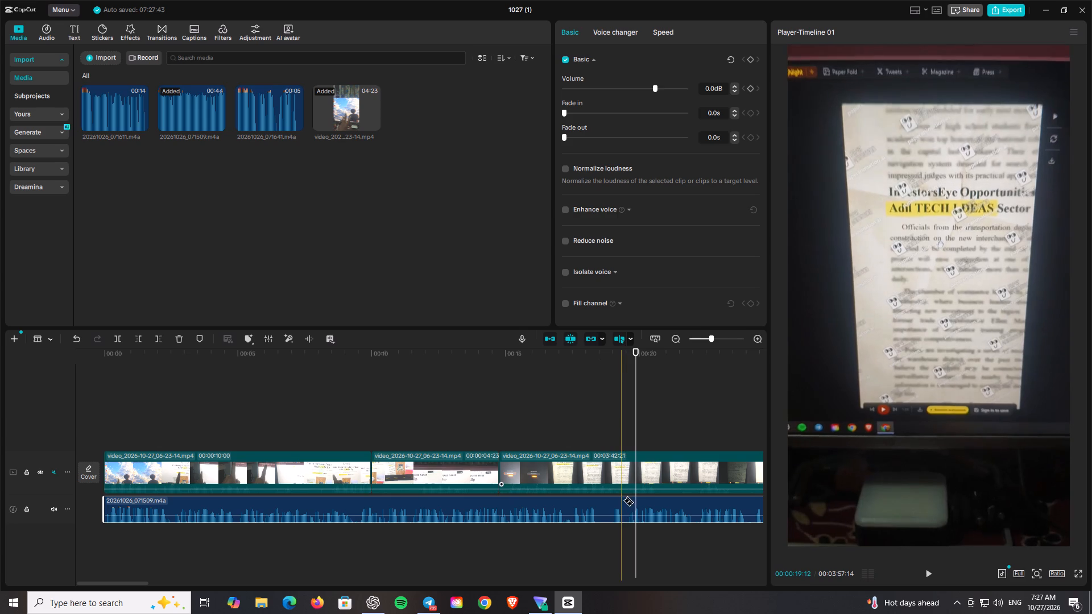
{"action": "left_click", "coordinate": [628, 501]}
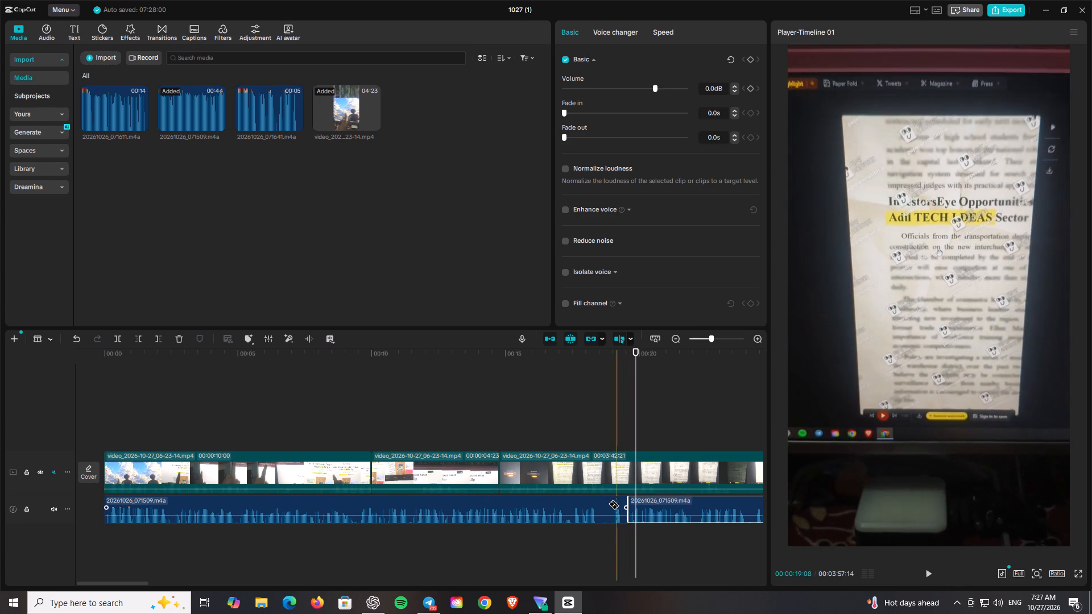
{"action": "left_click", "coordinate": [599, 504]}
{"action": "key", "text": "a"}
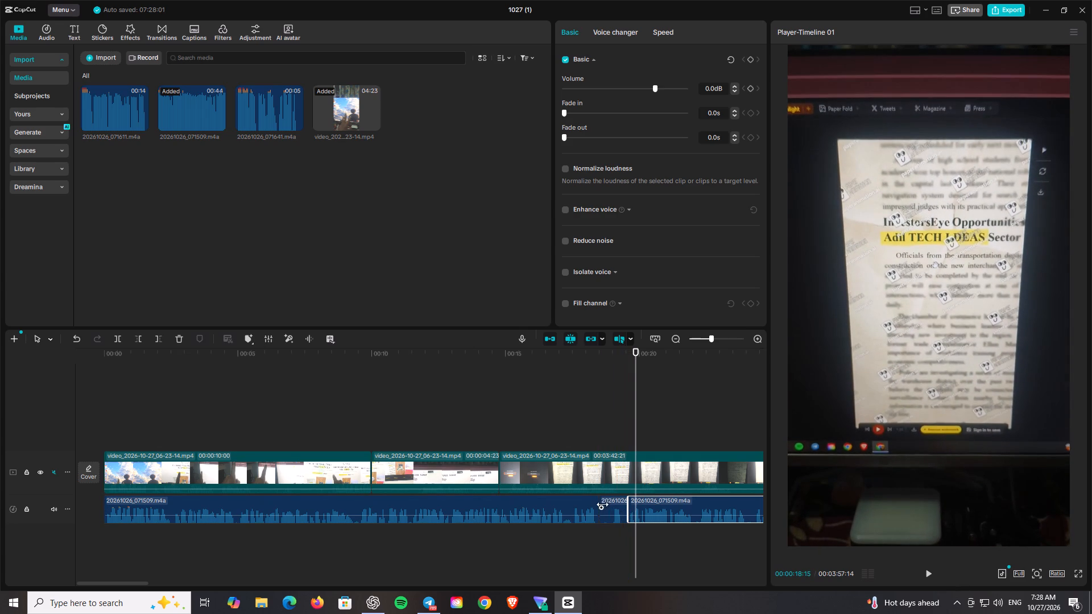
{"action": "left_click", "coordinate": [615, 507]}
{"action": "left_click", "coordinate": [180, 337]}
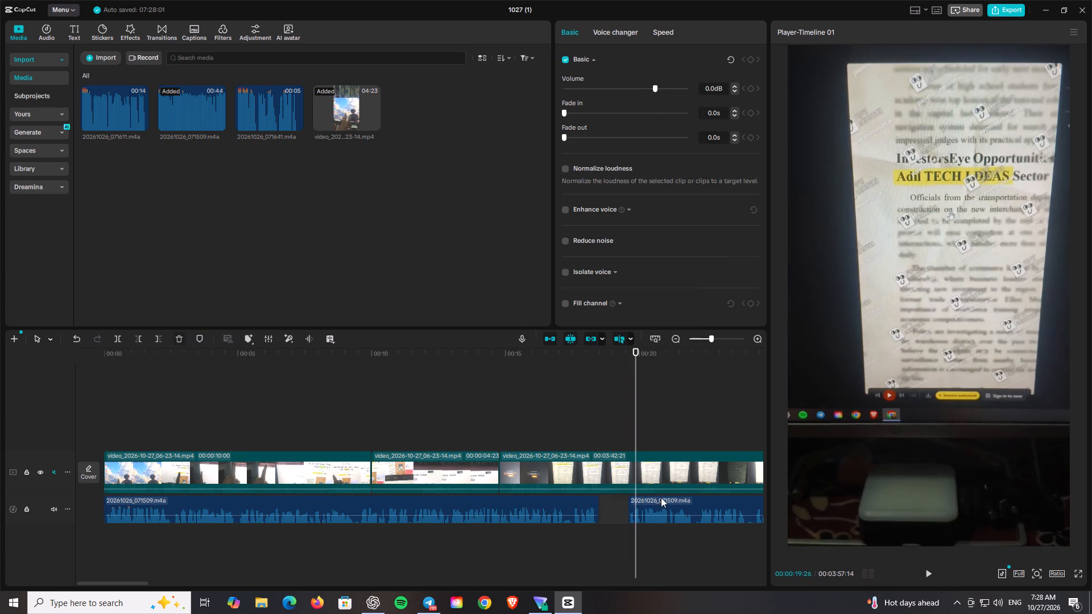
Move the remaining audio recording earlier to close the gap at about 00:00:18:15.
{"action": "left_click", "coordinate": [683, 507]}
{"action": "left_click_drag", "start_coordinate": [681, 504], "coordinate": [651, 504]}
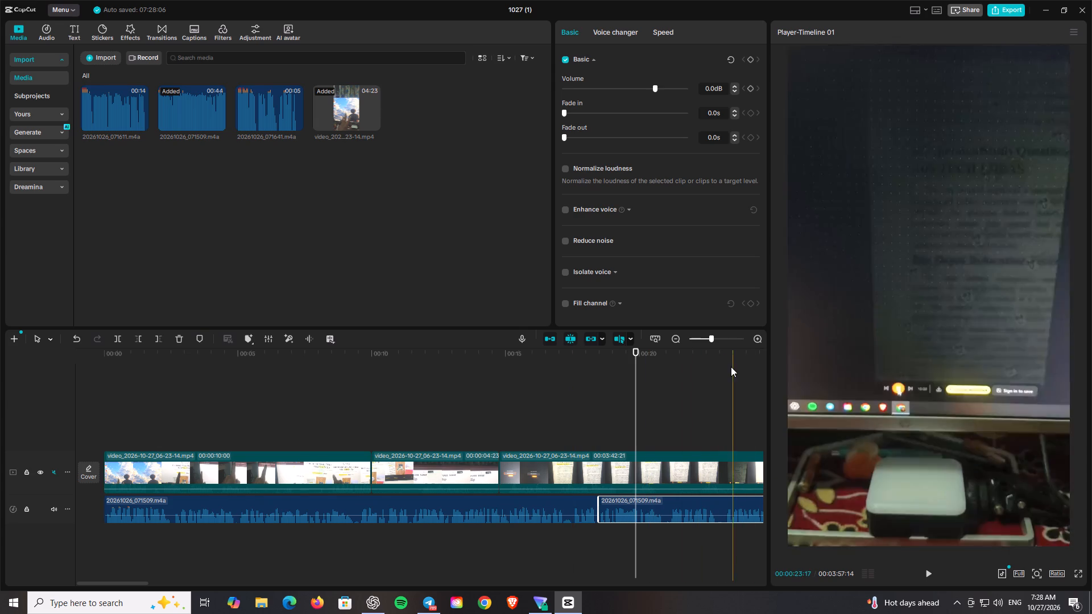
Split the last video segment at 00:00:27:04 and 00:00:16:26, and delete the highlighted-article footage between the cuts.
{"action": "left_click", "coordinate": [732, 352]}
{"action": "left_click_drag", "start_coordinate": [732, 352], "coordinate": [818, 352]}
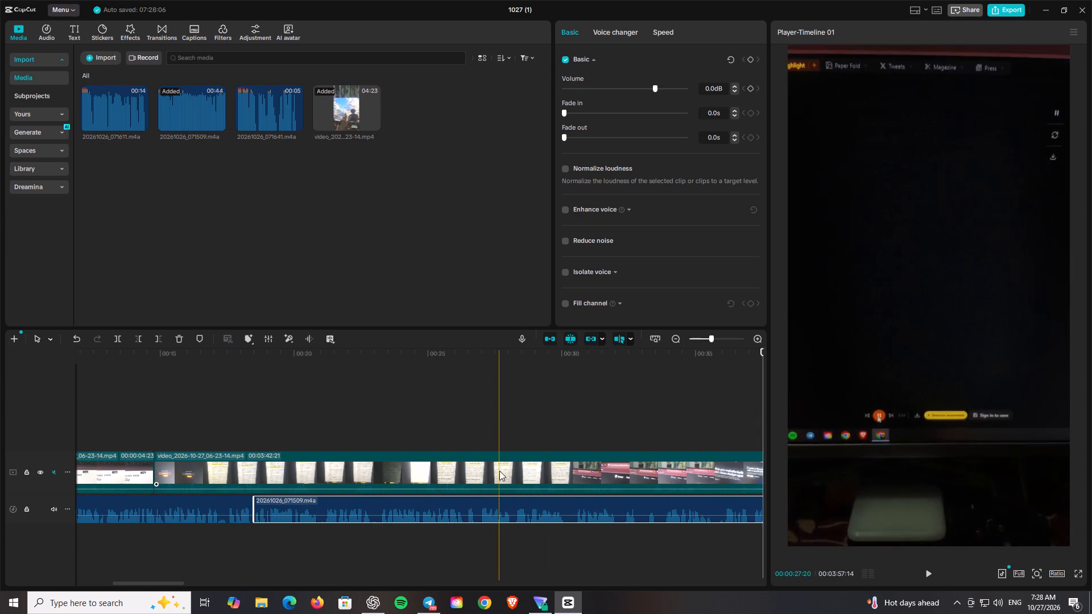
{"action": "left_click", "coordinate": [485, 471]}
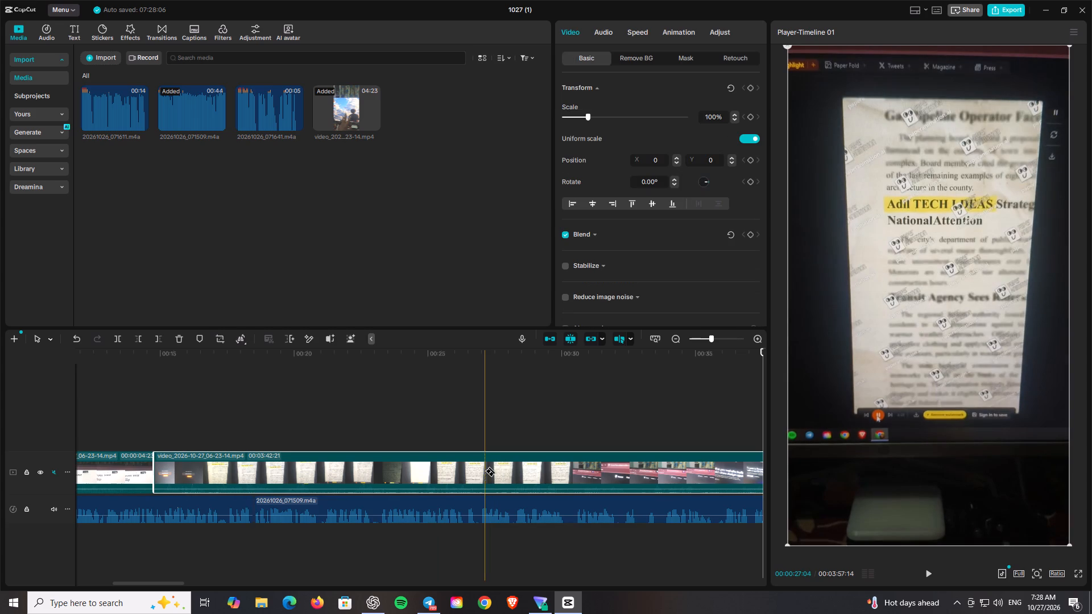
{"action": "key", "text": "b"}
{"action": "left_click", "coordinate": [485, 471]}
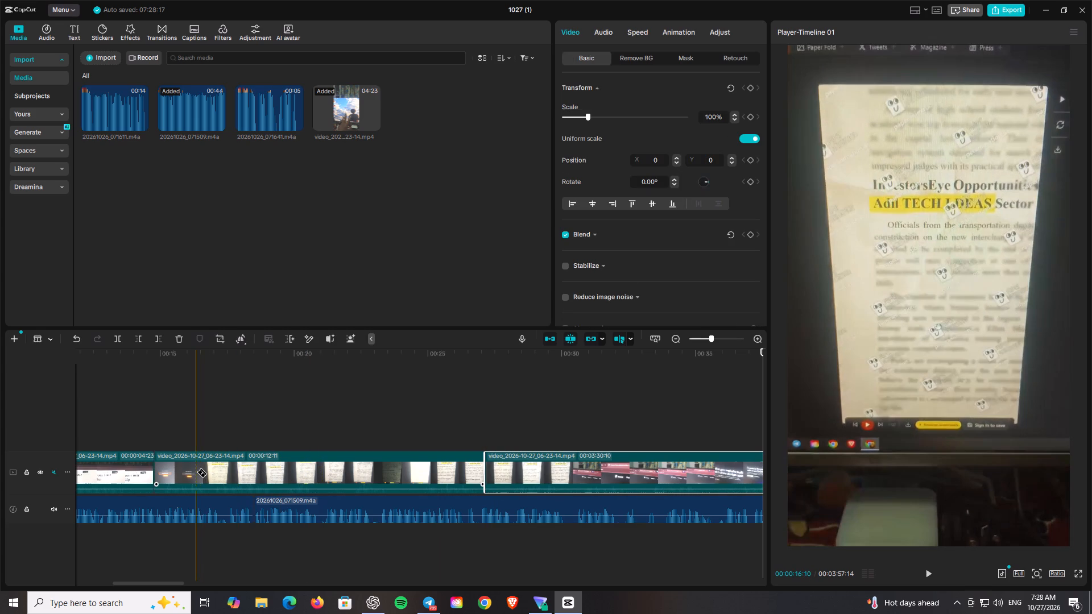
{"action": "left_click", "coordinate": [210, 470]}
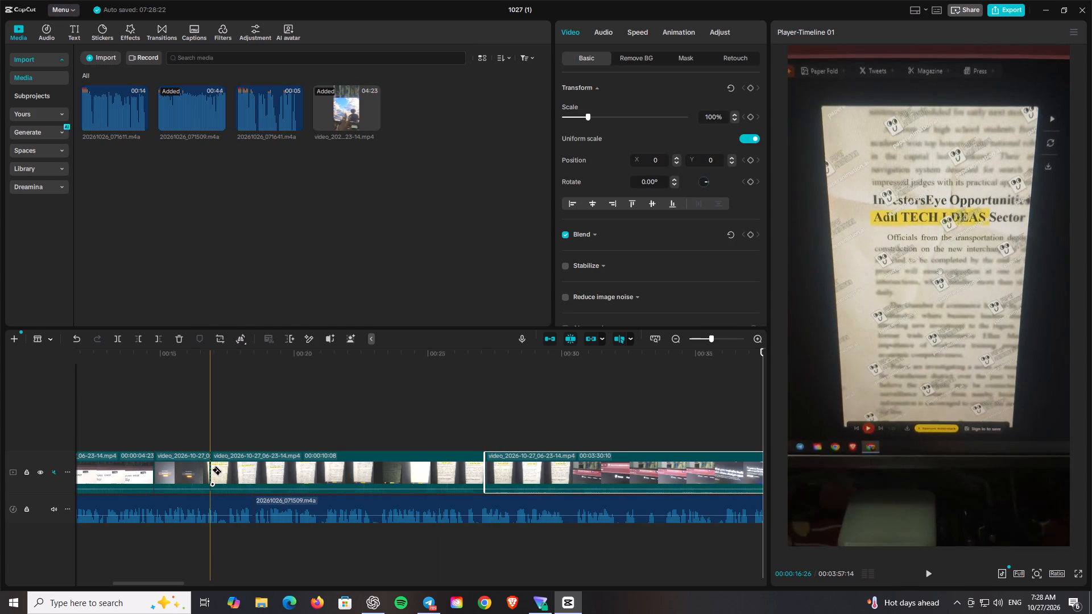
{"action": "key", "text": "a"}
{"action": "left_click", "coordinate": [252, 468]}
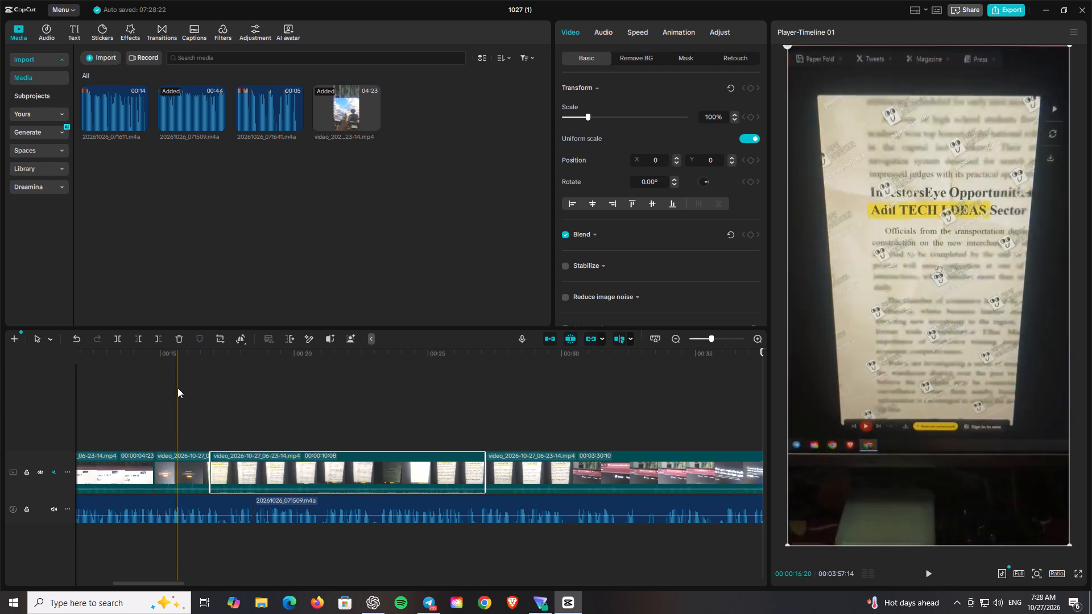
{"action": "left_click", "coordinate": [179, 339]}
Play back the new cut and extend the start of the last video segment by about 22 frames.
{"action": "left_click", "coordinate": [171, 372]}
{"action": "key", "text": "space"}
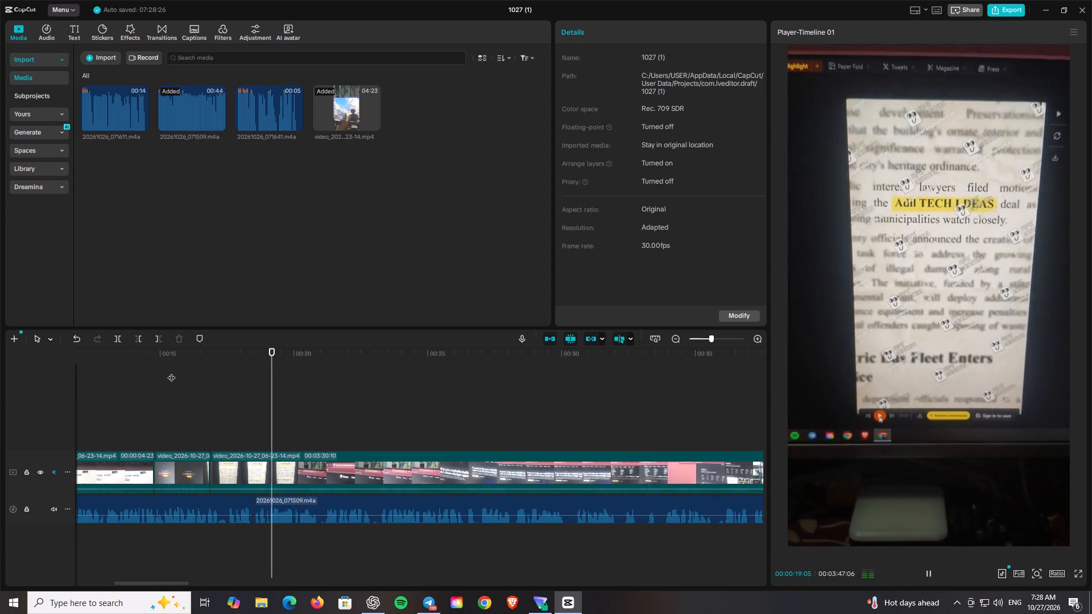
{"action": "key", "text": "space"}
{"action": "key", "text": "space"}
{"action": "key", "text": "space"}
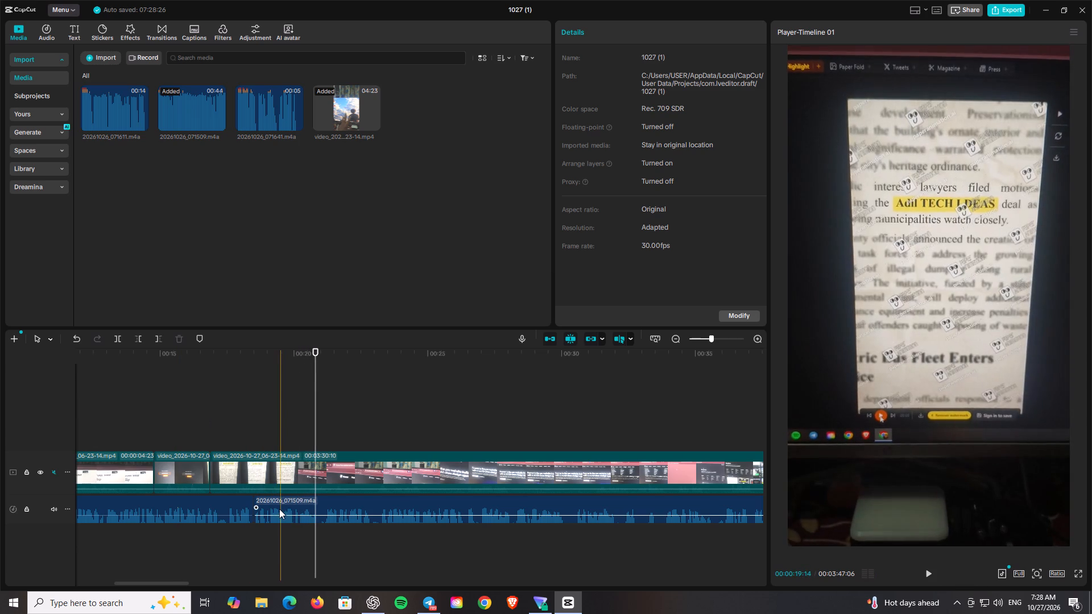
{"action": "left_click", "coordinate": [253, 475]}
{"action": "left_click_drag", "start_coordinate": [211, 472], "coordinate": [198, 472]}
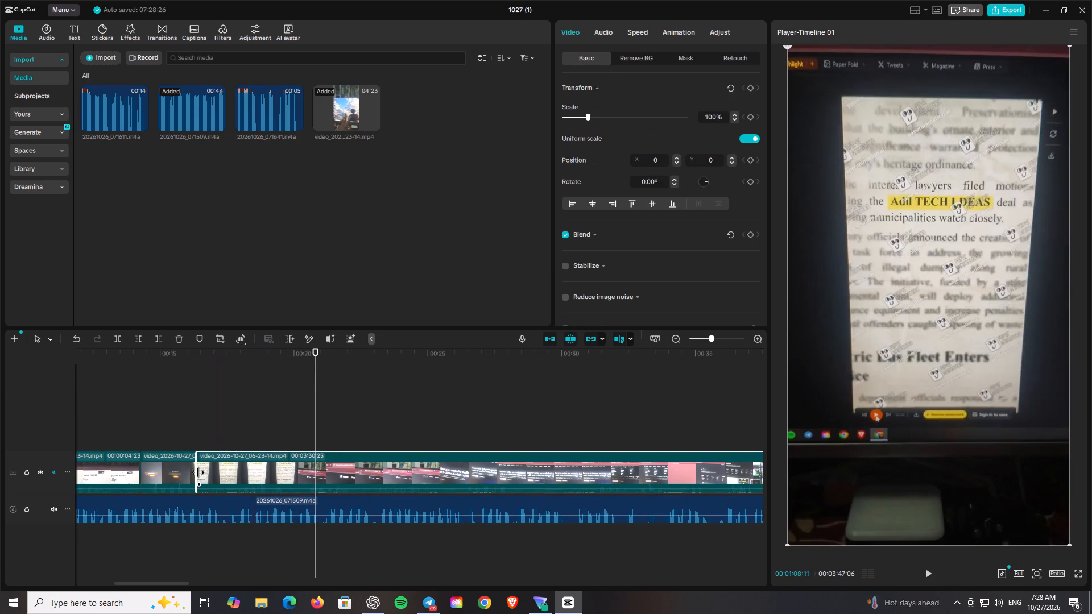
{"action": "left_click_drag", "start_coordinate": [198, 472], "coordinate": [192, 471]}
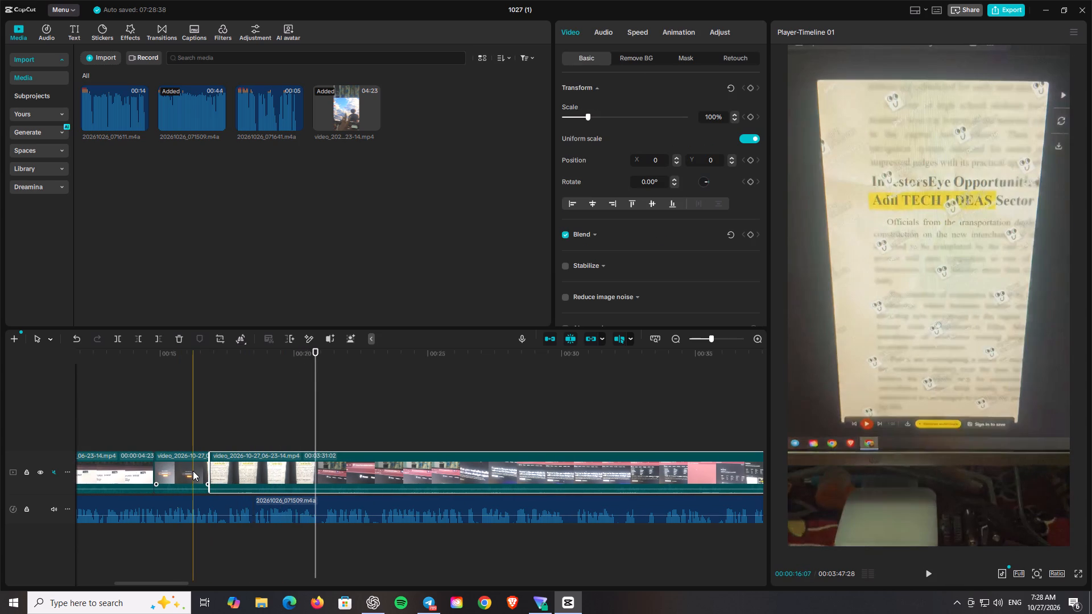
Play from about 00:00:16:13 to past 00:00:27:00 to examine how the article and Framer shots match the recording.
{"action": "left_click", "coordinate": [217, 392]}
{"action": "left_click", "coordinate": [199, 383]}
{"action": "key", "text": "space"}
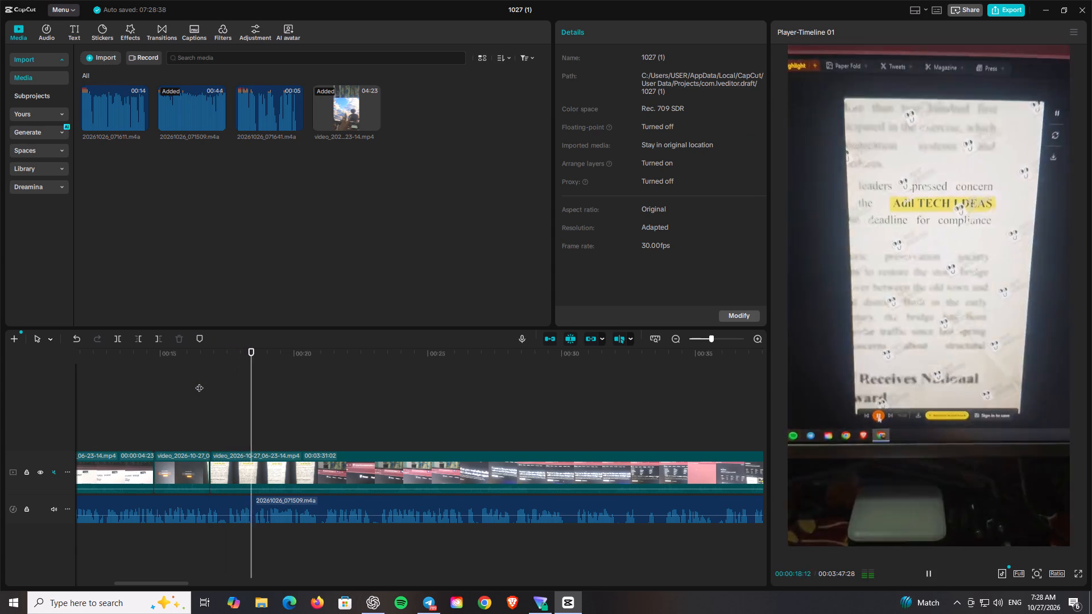
{"action": "key", "text": "space"}
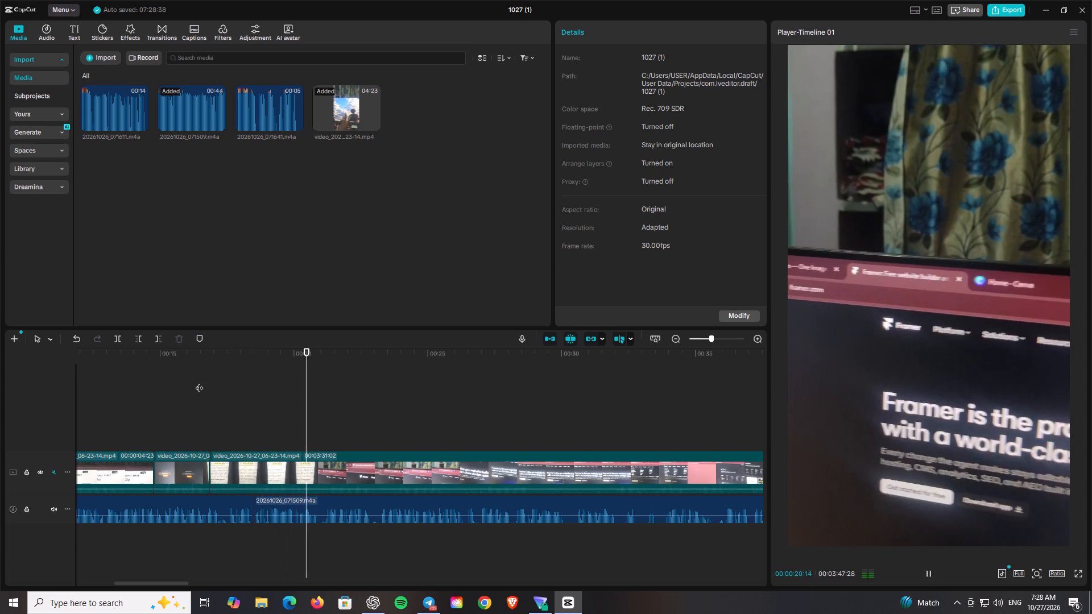
{"action": "key", "text": "space"}
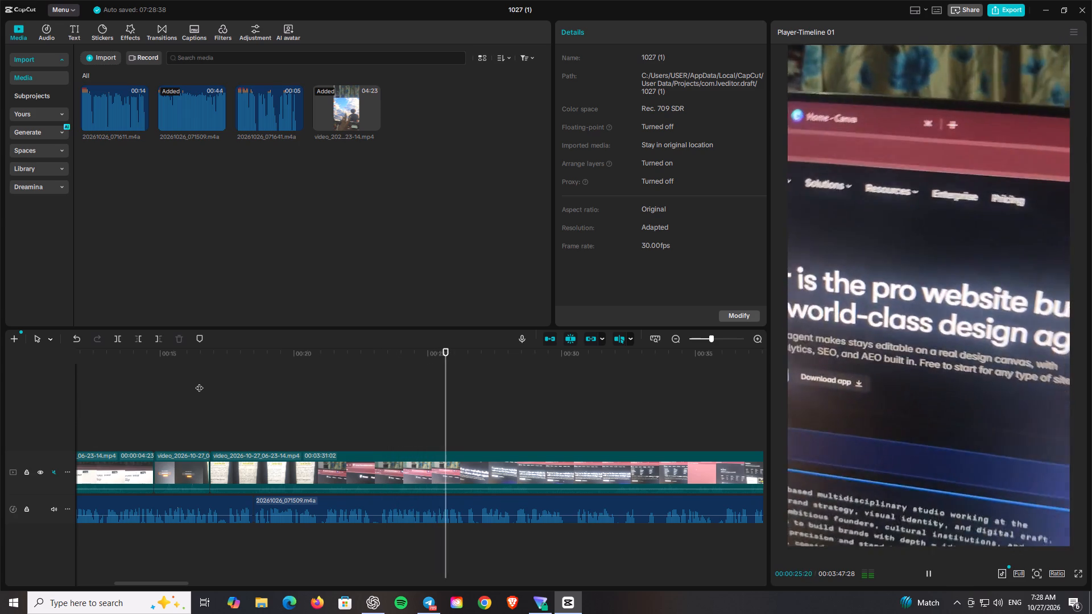
{"action": "key", "text": "space"}
{"action": "key", "text": "space"}
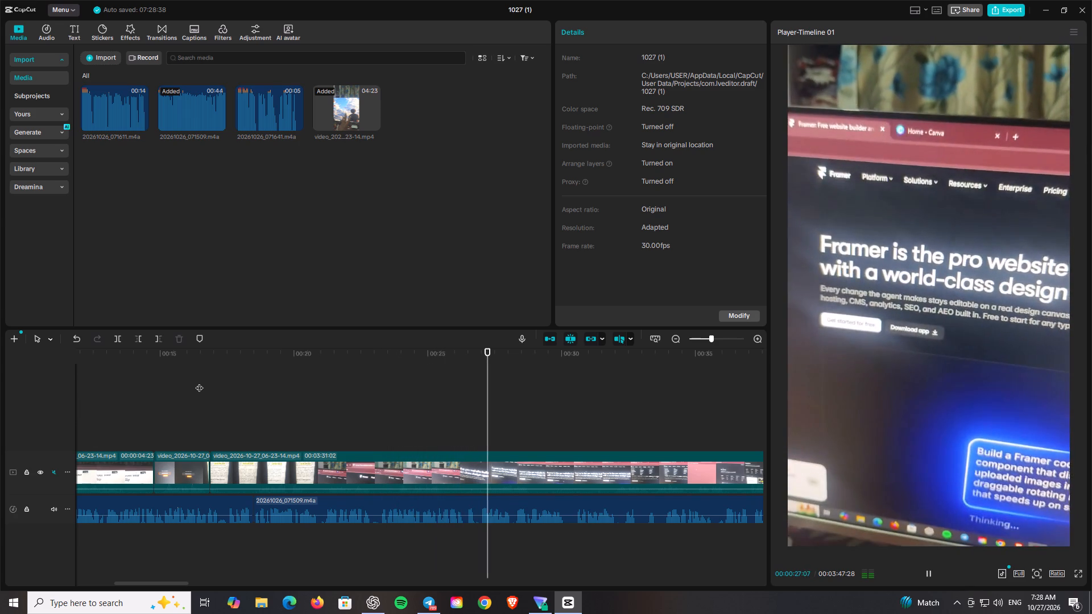
{"action": "key", "text": "space"}
Replay the Framer footage between about 00:00:22:01 and 00:00:27:00 to examine how it matches the voice recording.
{"action": "left_click", "coordinate": [398, 362]}
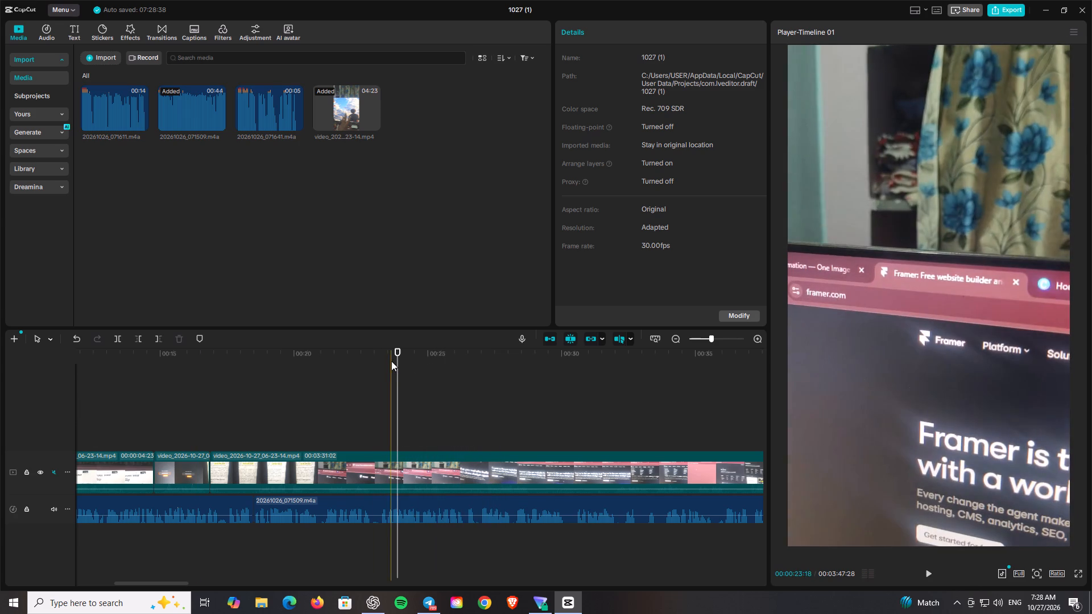
{"action": "left_click", "coordinate": [408, 361]}
{"action": "left_click", "coordinate": [369, 361]}
{"action": "left_click", "coordinate": [359, 360]}
{"action": "left_click", "coordinate": [347, 360]}
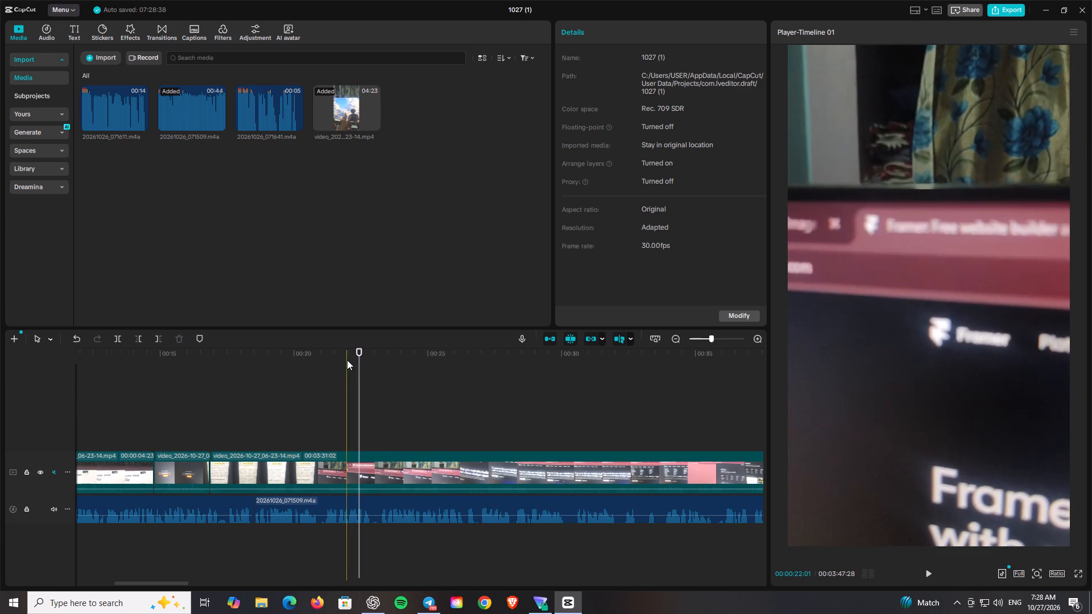
{"action": "key", "text": "space"}
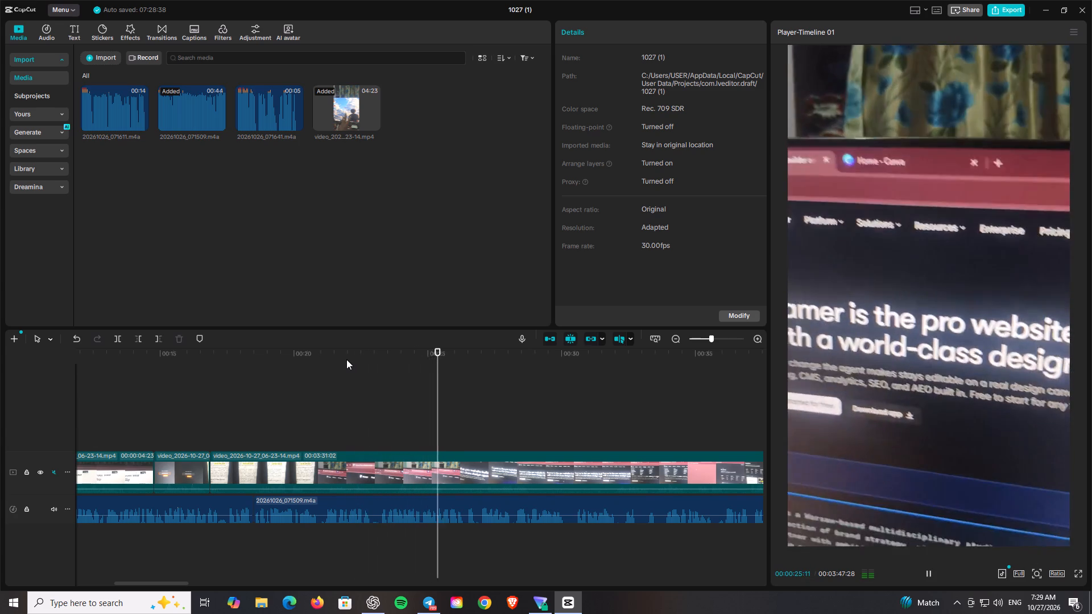
{"action": "key", "text": "space"}
{"action": "key", "text": "space"}
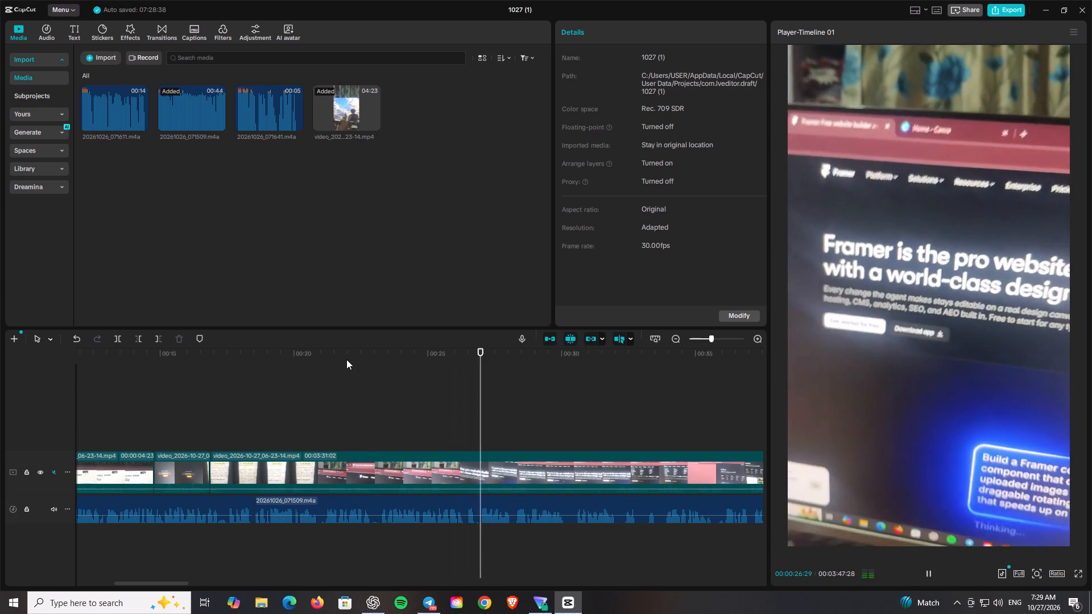
{"action": "key", "text": "space"}
{"action": "left_click", "coordinate": [400, 356]}
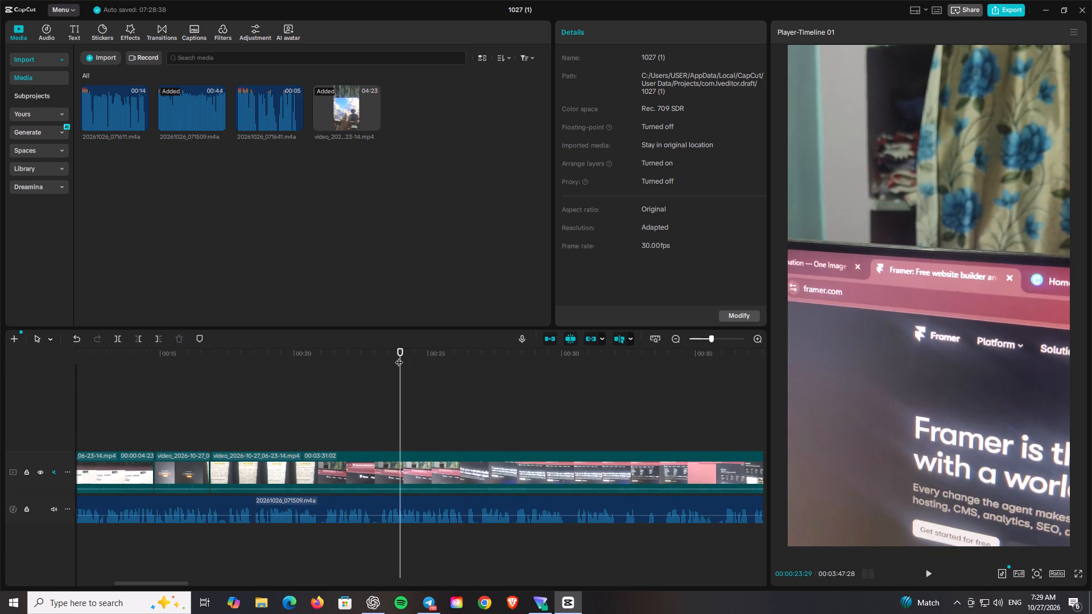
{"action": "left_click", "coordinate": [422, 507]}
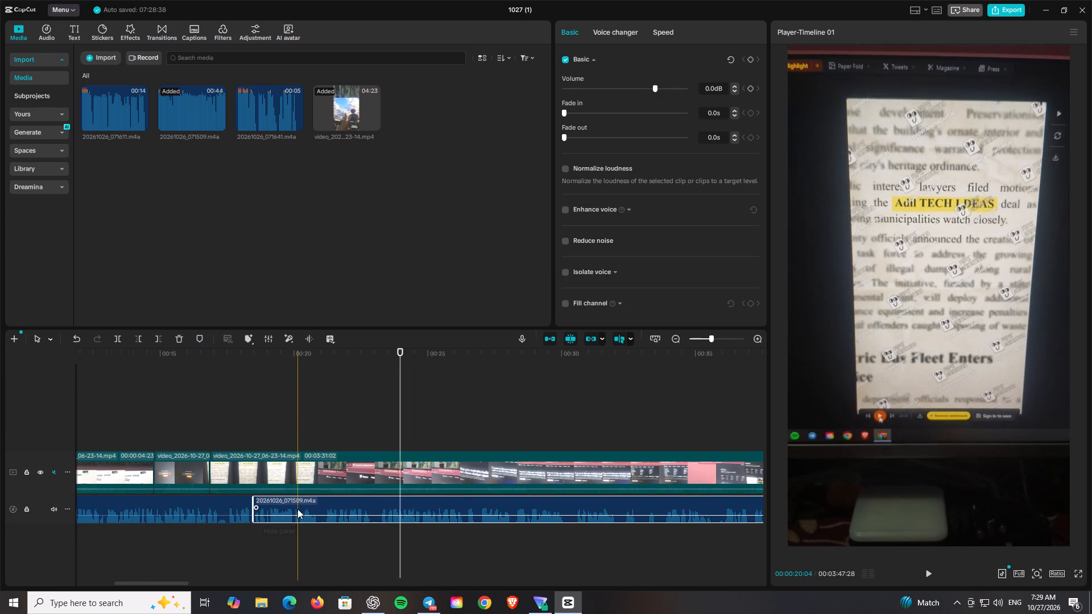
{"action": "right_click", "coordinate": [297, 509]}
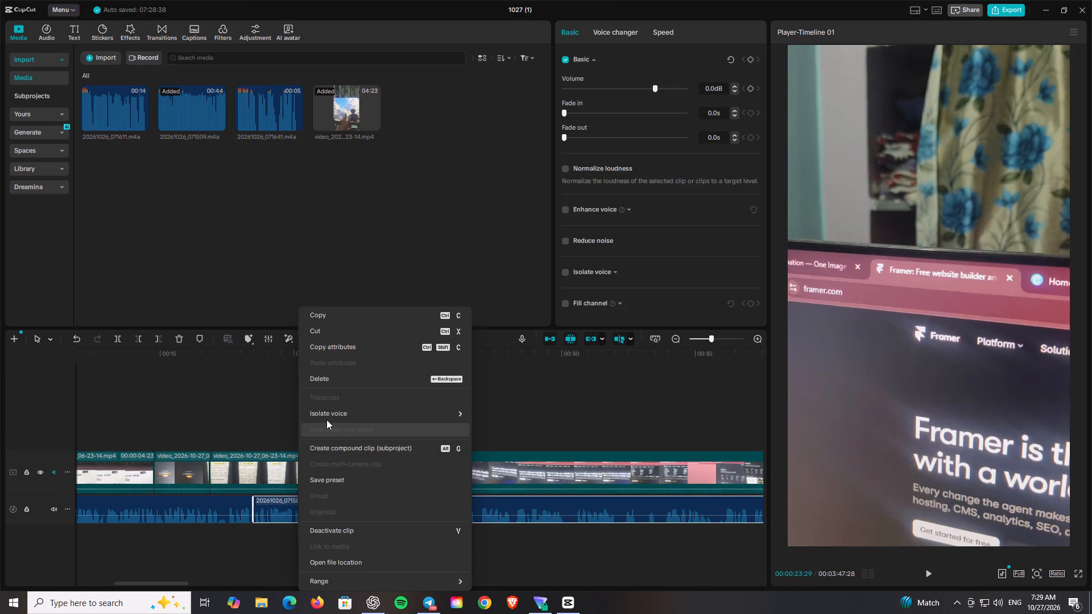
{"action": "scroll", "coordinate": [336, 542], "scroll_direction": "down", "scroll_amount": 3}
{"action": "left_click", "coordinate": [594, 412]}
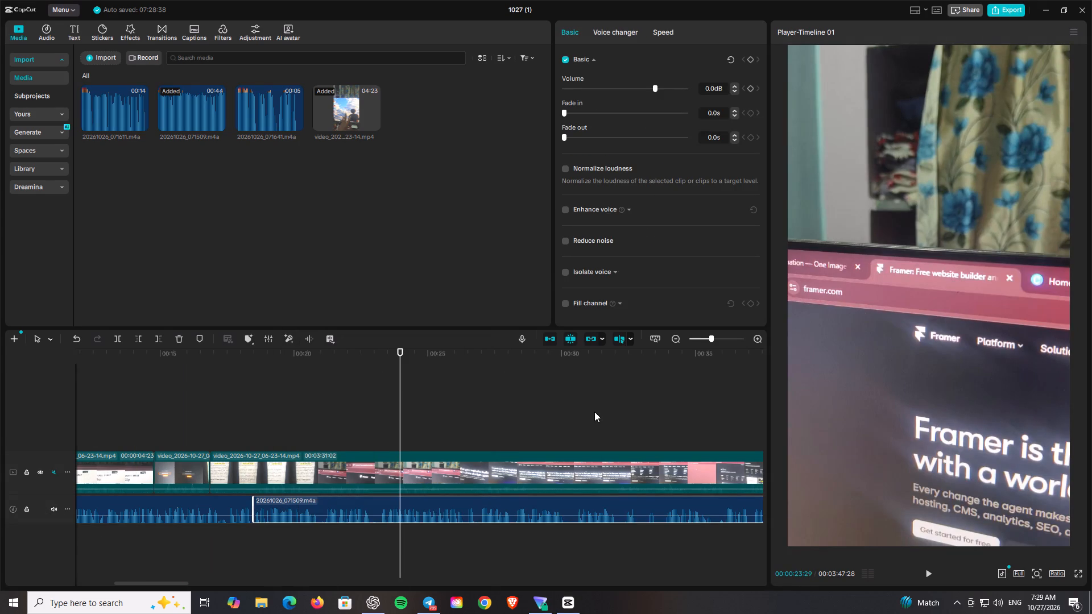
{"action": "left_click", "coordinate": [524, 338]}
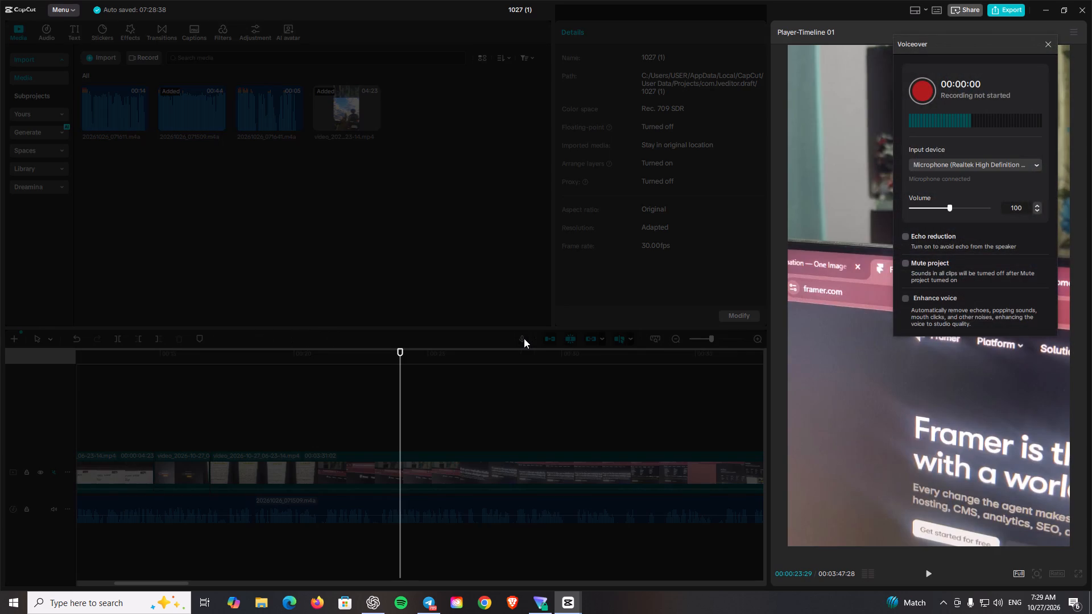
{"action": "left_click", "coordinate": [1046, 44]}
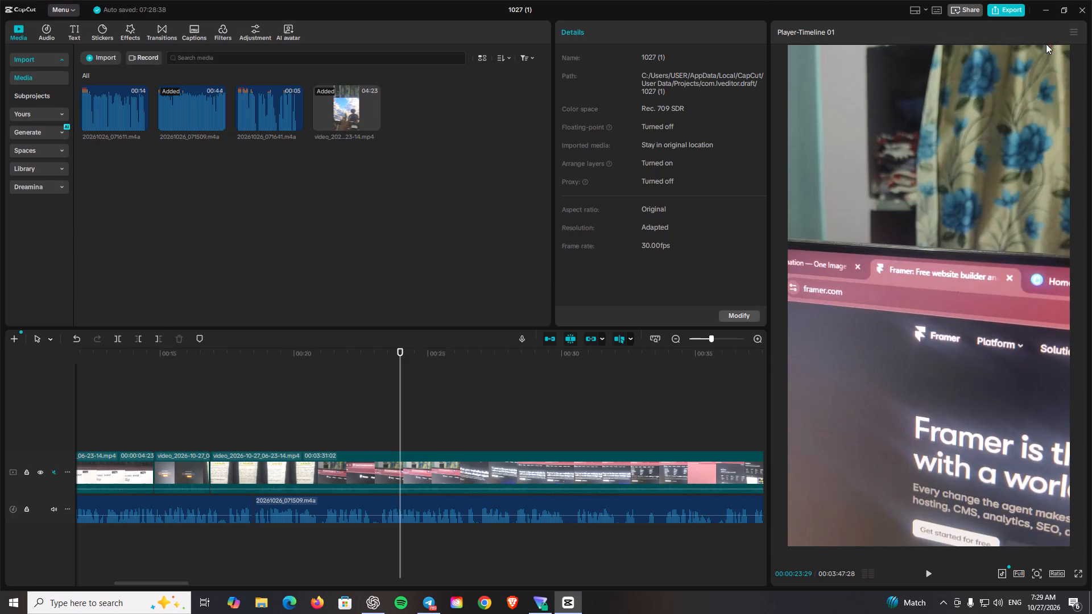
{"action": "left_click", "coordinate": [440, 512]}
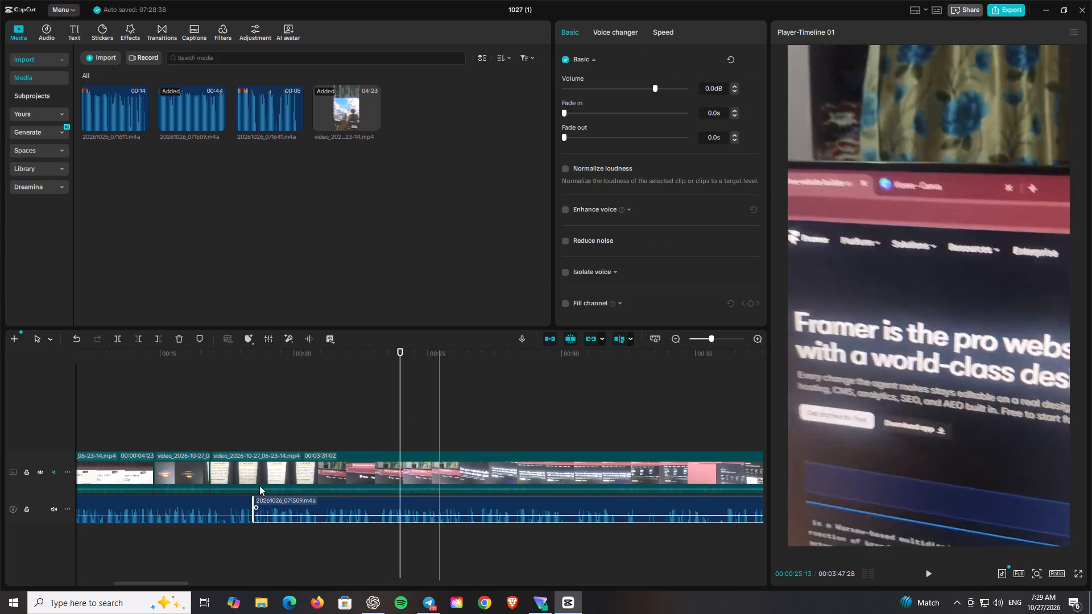
Mute the audio track and play from 00:00:23:29 to 00:00:32:16 to examine the Framer footage alone.
{"action": "left_click", "coordinate": [52, 510]}
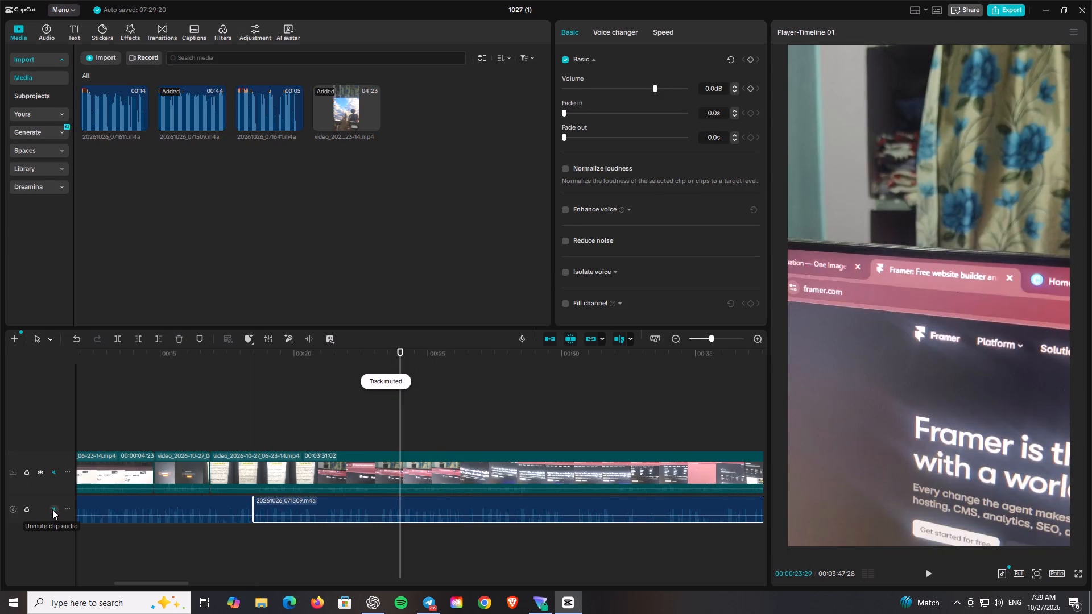
{"action": "key", "text": "space"}
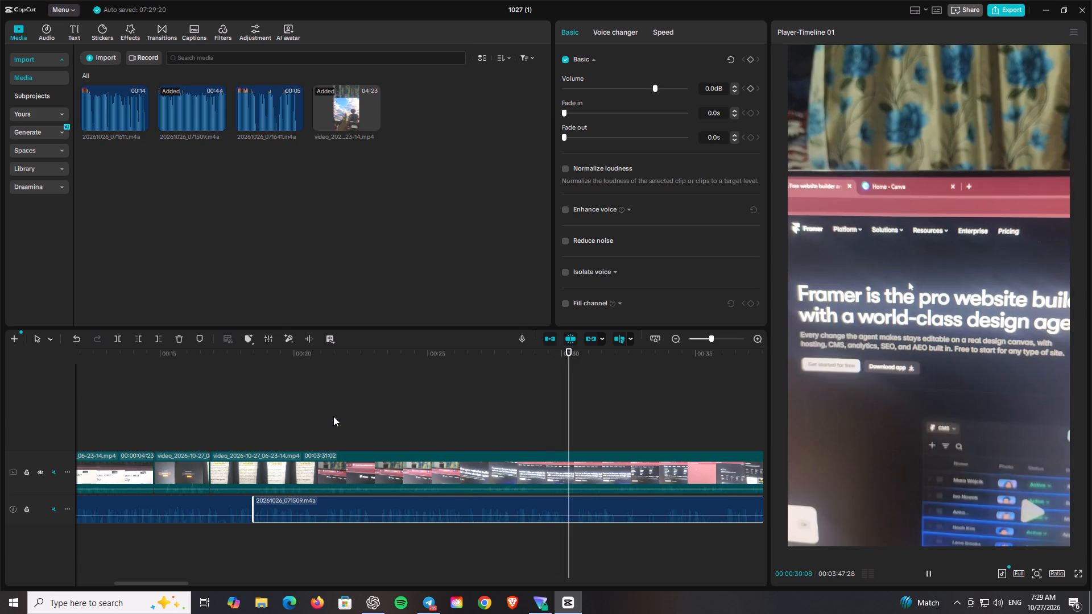
{"action": "key", "text": "space"}
{"action": "key", "text": "space"}
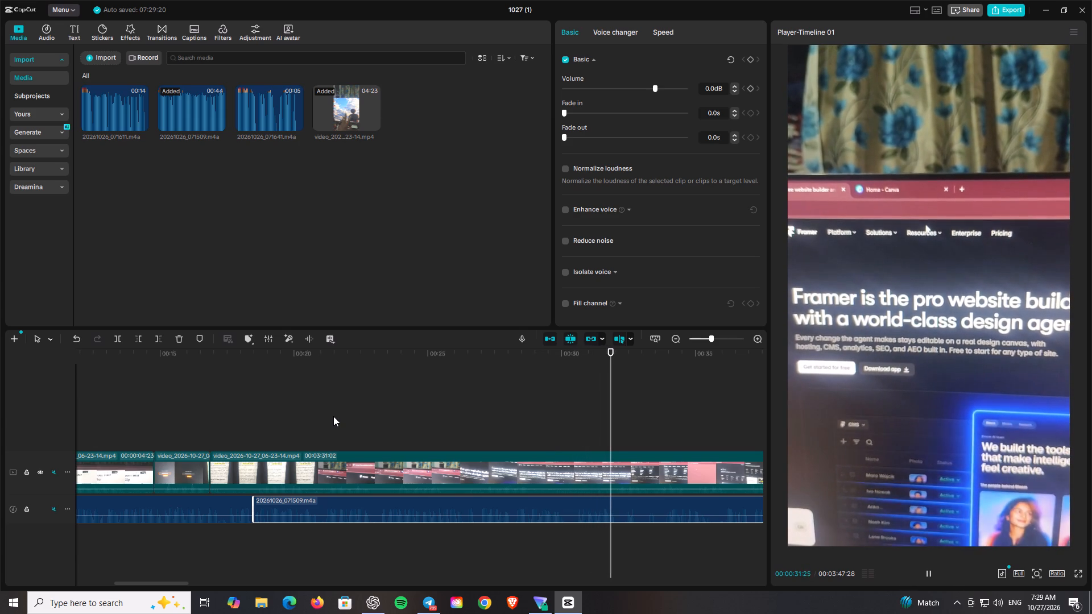
{"action": "key", "text": "space"}
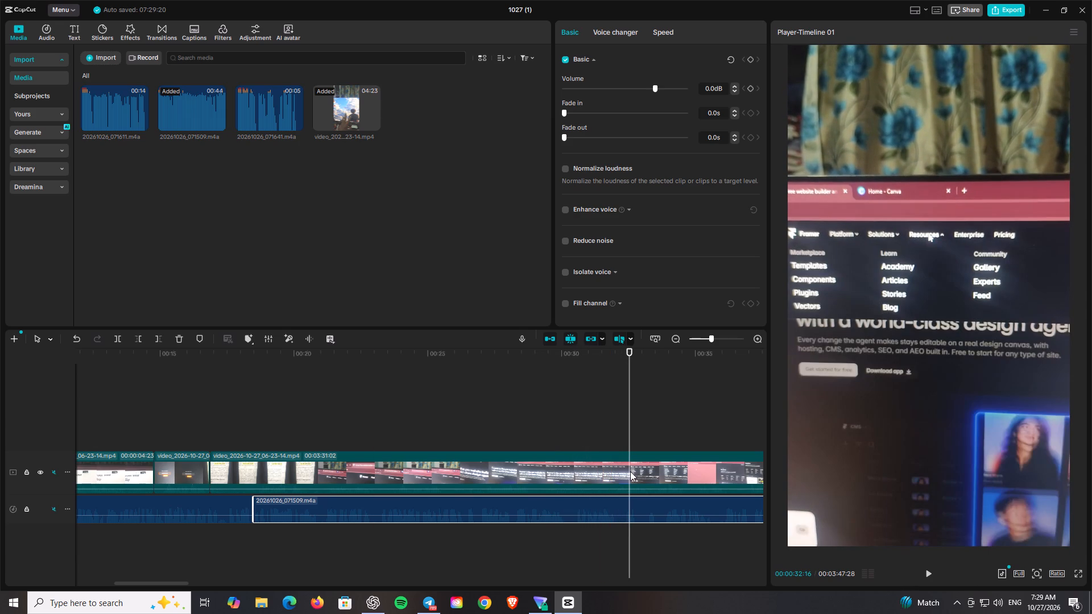
Split the last video segment at 00:00:32:16 and 00:00:24:27, and delete the Framer homepage footage between the cuts.
{"action": "key", "text": "b"}
{"action": "left_click", "coordinate": [630, 471]}
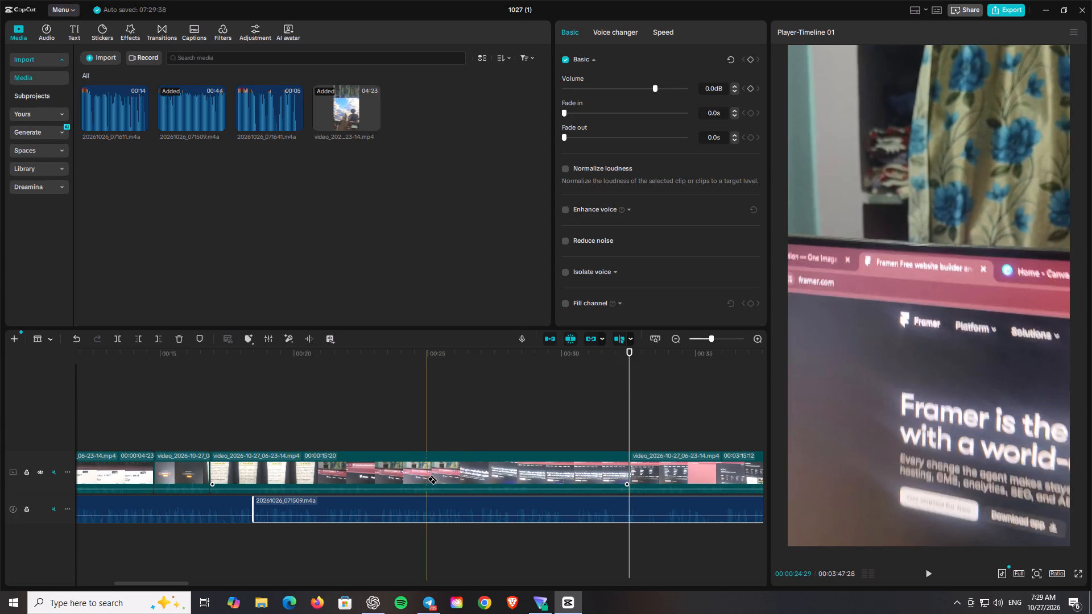
{"action": "left_click", "coordinate": [425, 479]}
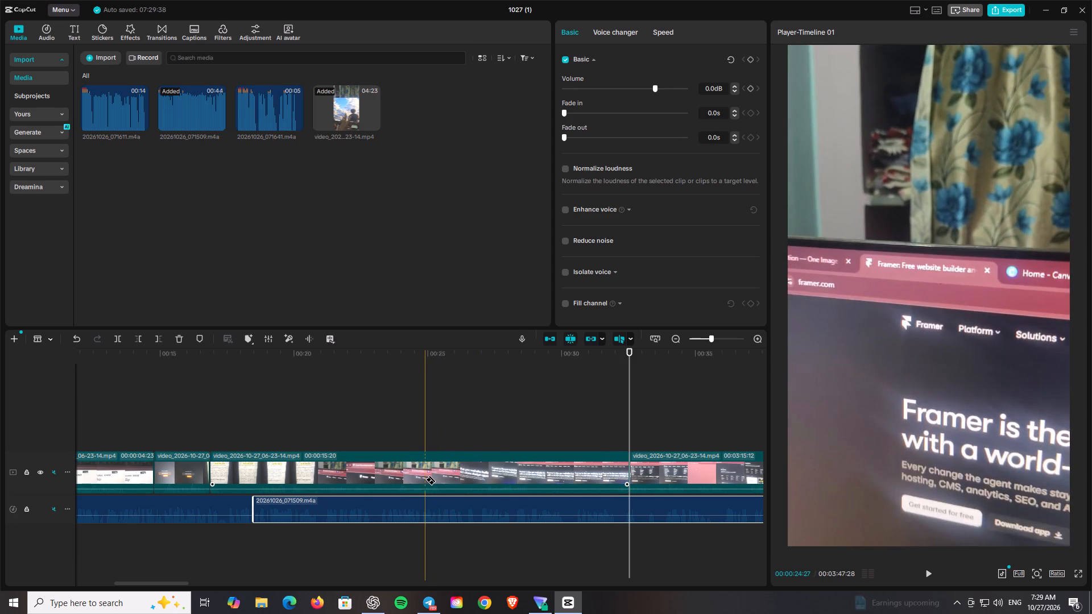
{"action": "key", "text": "a"}
{"action": "left_click", "coordinate": [484, 478]}
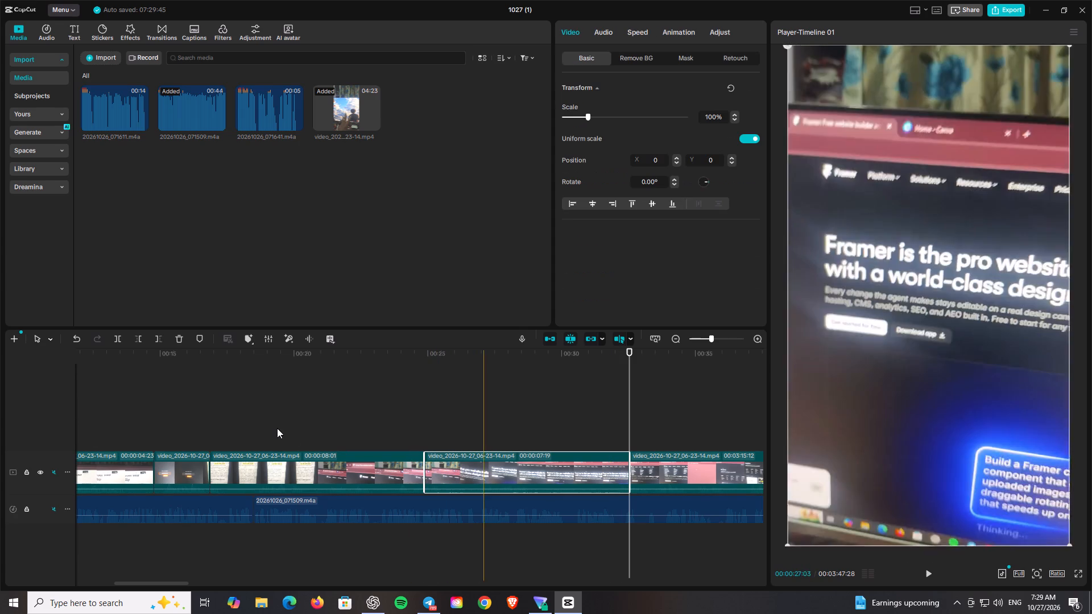
{"action": "left_click", "coordinate": [184, 337]}
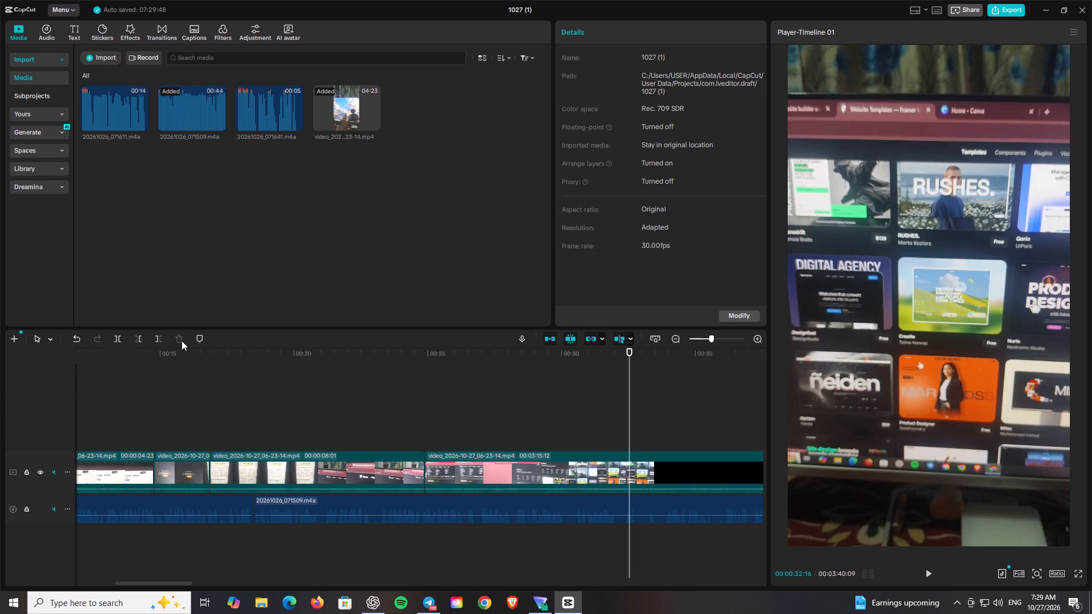
Unmute the audio track and play from about 00:00:22:13 to past the new cut to check the timing.
{"action": "left_click", "coordinate": [54, 510]}
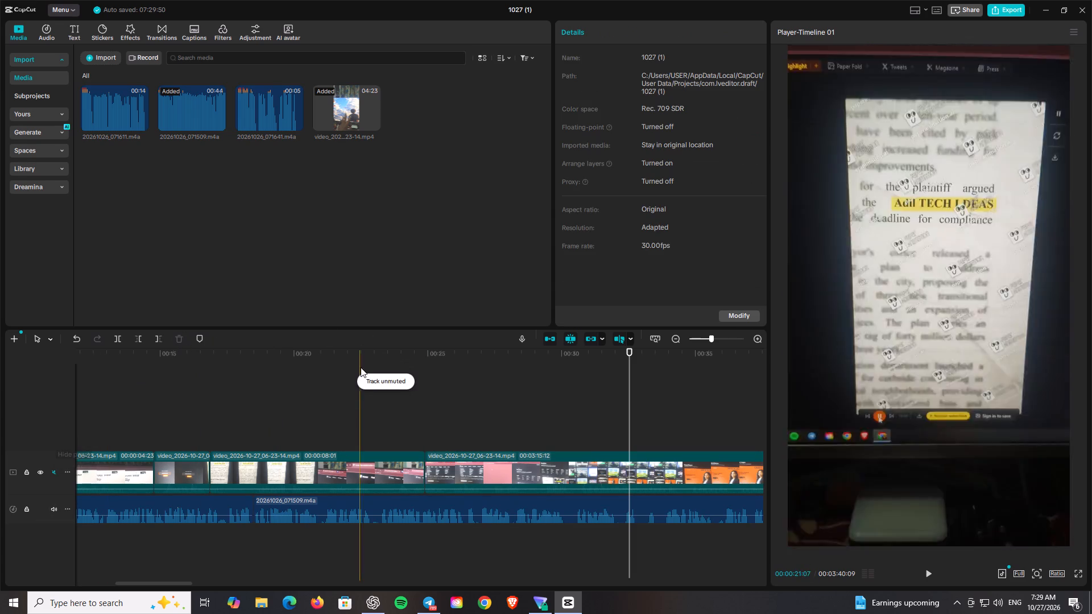
{"action": "left_click", "coordinate": [361, 367]}
{"action": "key", "text": "space"}
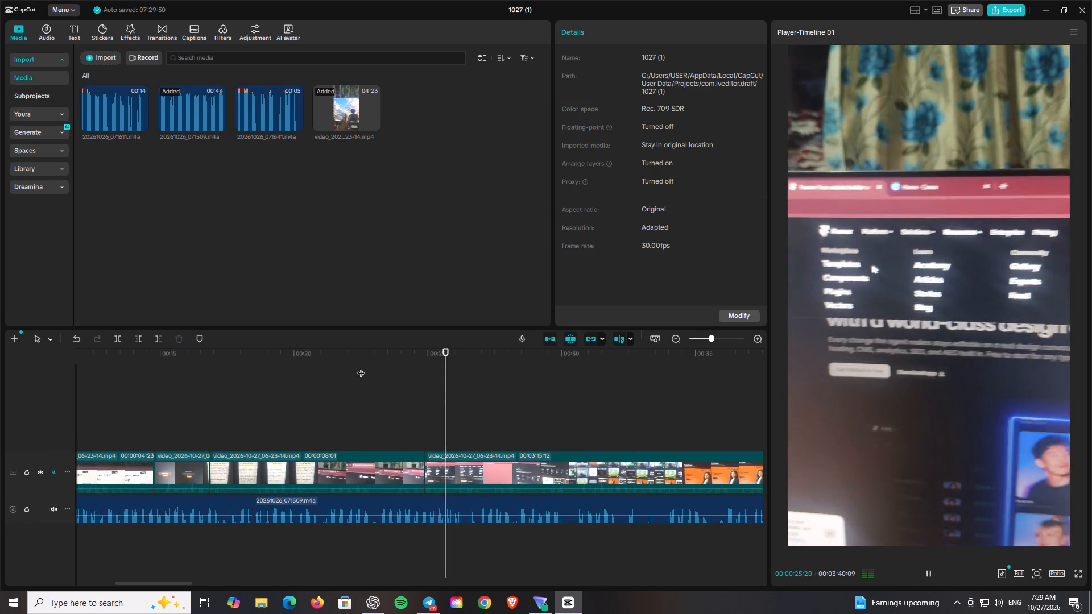
{"action": "key", "text": "space"}
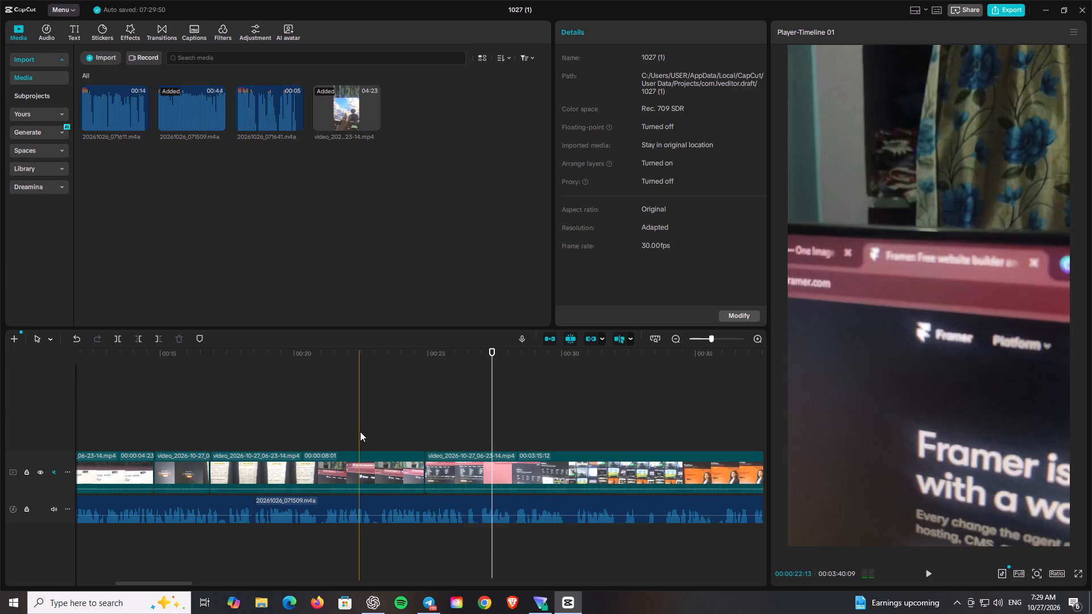
Extend the start of the last video segment by about 24 frames.
{"action": "left_click", "coordinate": [427, 463]}
{"action": "left_click", "coordinate": [431, 466]}
{"action": "left_click_drag", "start_coordinate": [424, 466], "coordinate": [404, 466]}
Play to 00:00:33:16 and split the audio recording around its pauses from about 00:00:30:05 to 00:00:33:05.
{"action": "key", "text": "space"}
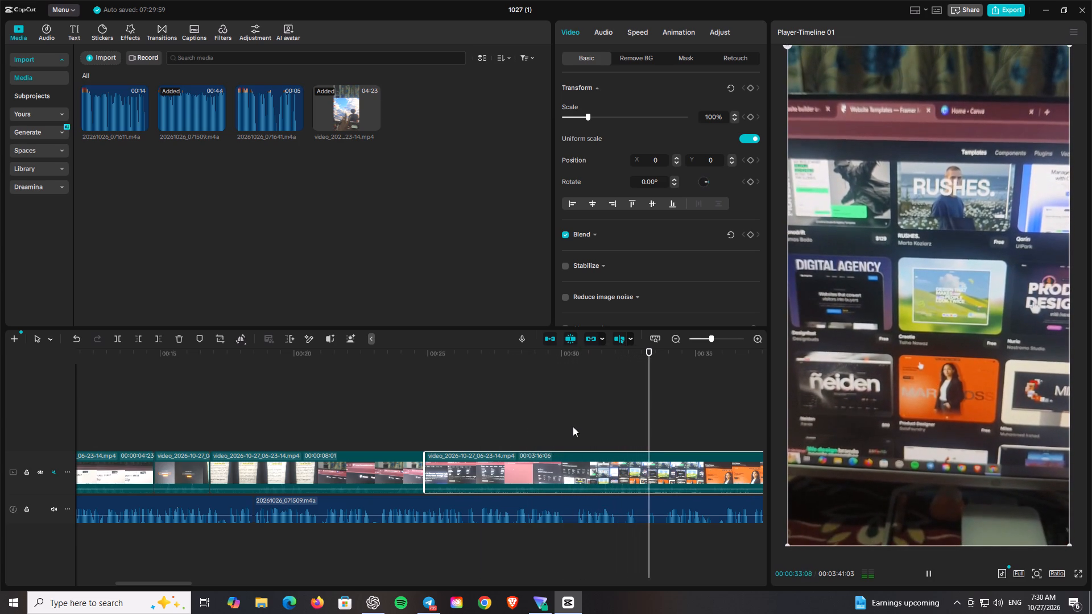
{"action": "key", "text": "space"}
{"action": "key", "text": "b"}
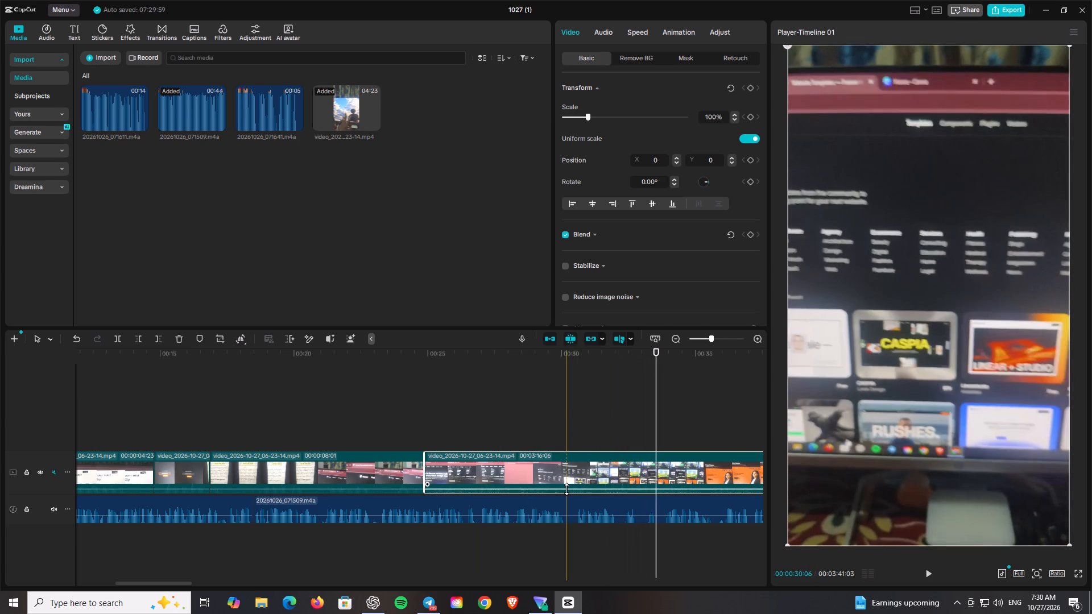
{"action": "left_click", "coordinate": [576, 500]}
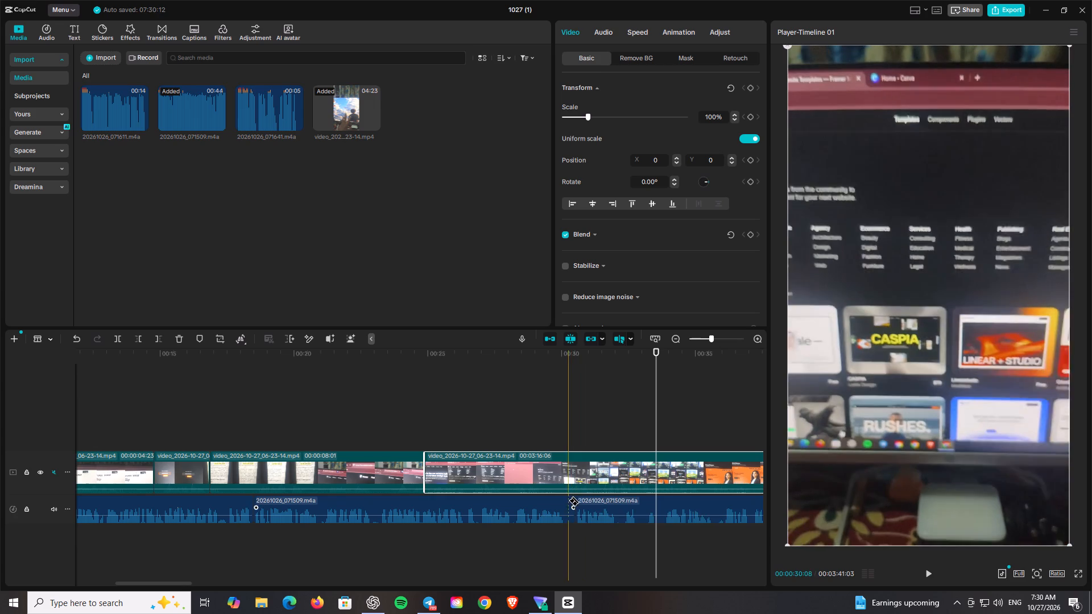
{"action": "left_click", "coordinate": [565, 500]}
{"action": "left_click", "coordinate": [618, 496]}
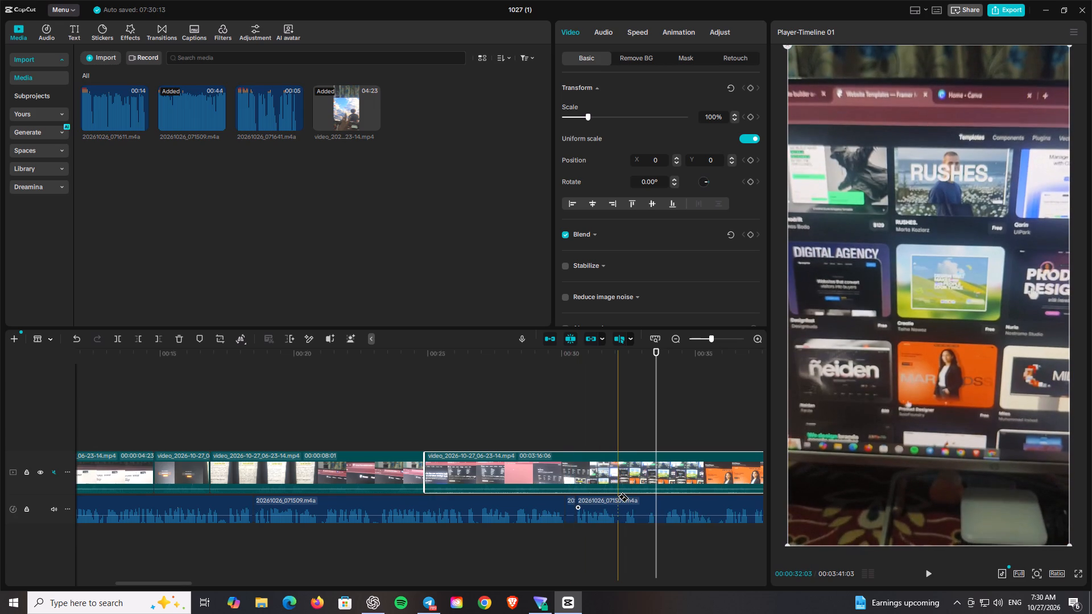
{"action": "left_click", "coordinate": [621, 496]}
{"action": "left_click", "coordinate": [638, 496]}
{"action": "left_click", "coordinate": [646, 496]}
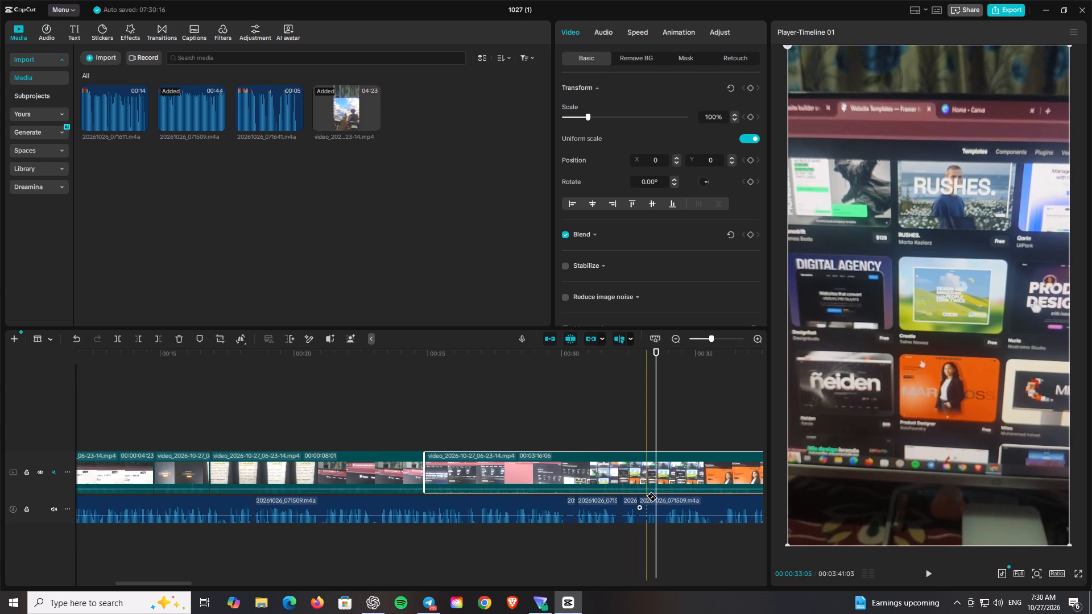
{"action": "left_click", "coordinate": [661, 496]}
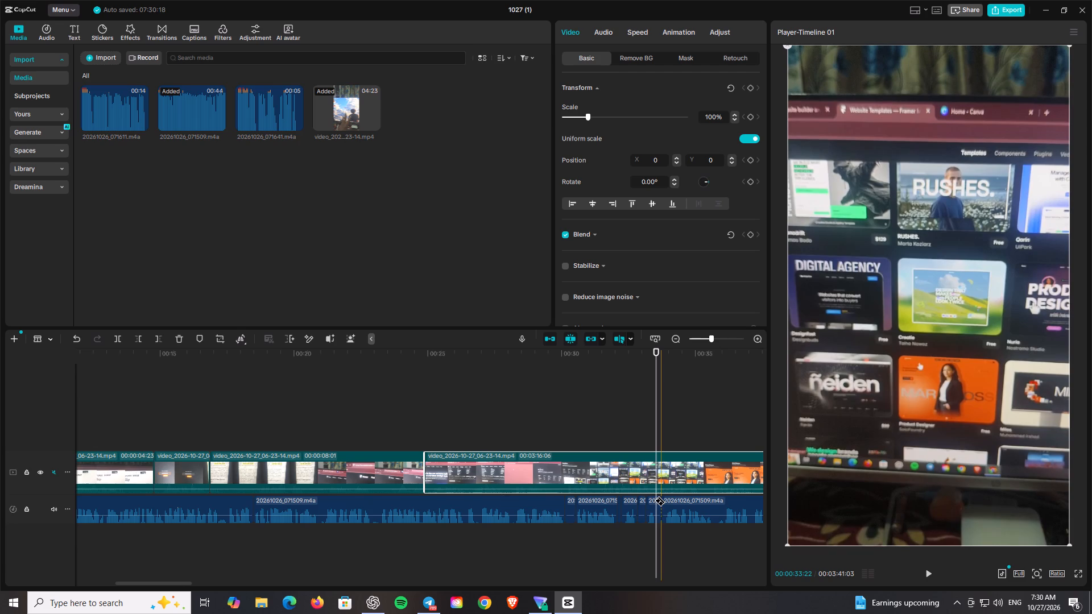
{"action": "left_click", "coordinate": [79, 338]}
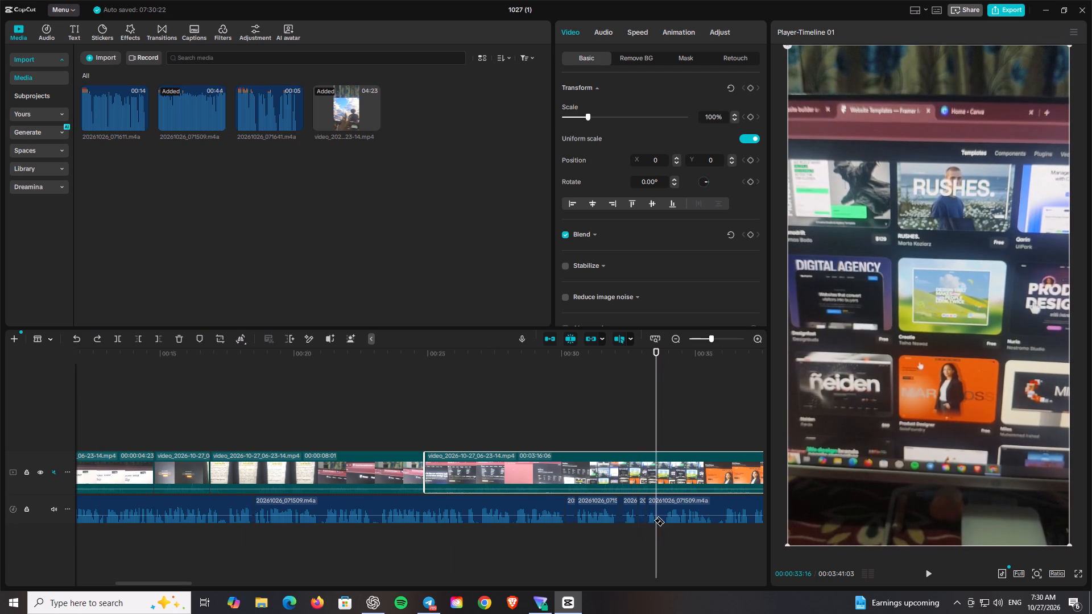
Split the audio recording around its further pauses at about 00:00:33:16, 00:00:33:26, 00:00:35:18 and 00:00:35:24.
{"action": "left_click", "coordinate": [638, 354]}
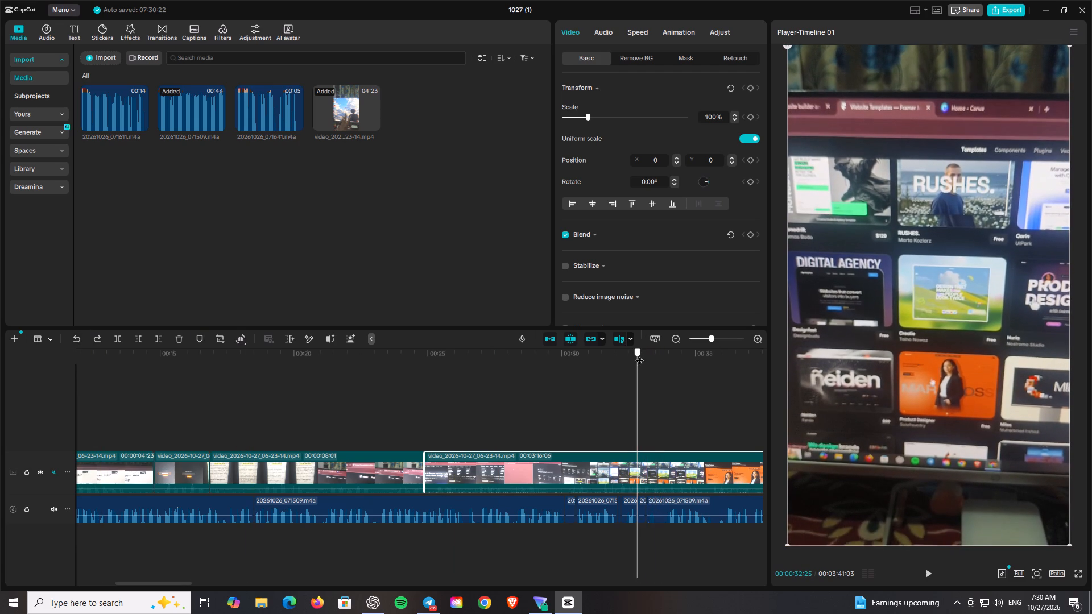
{"action": "left_click", "coordinate": [655, 504]}
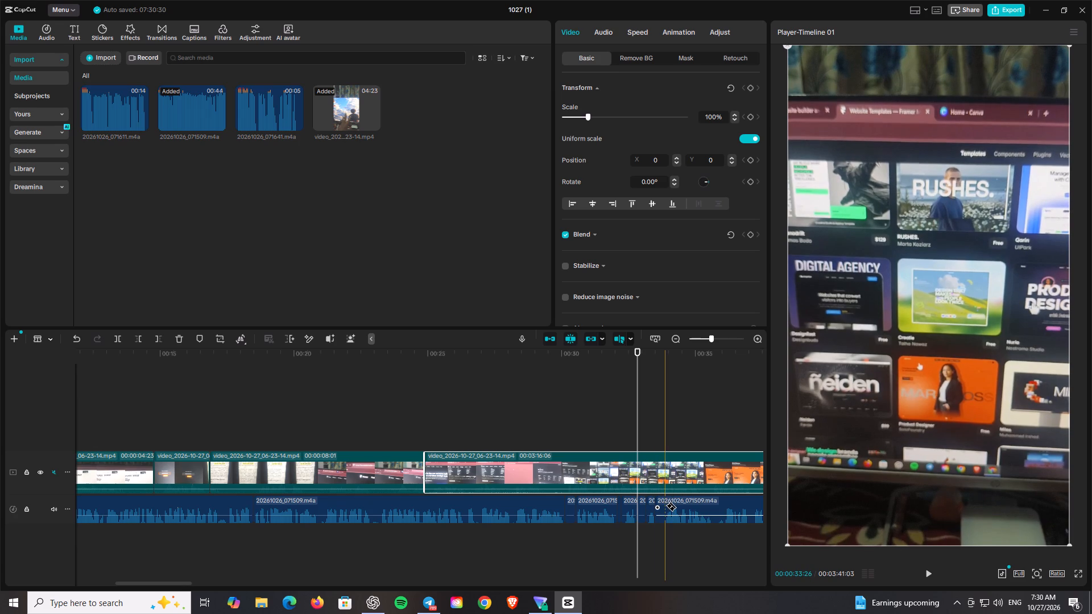
{"action": "left_click", "coordinate": [665, 505]}
{"action": "left_click", "coordinate": [712, 506]}
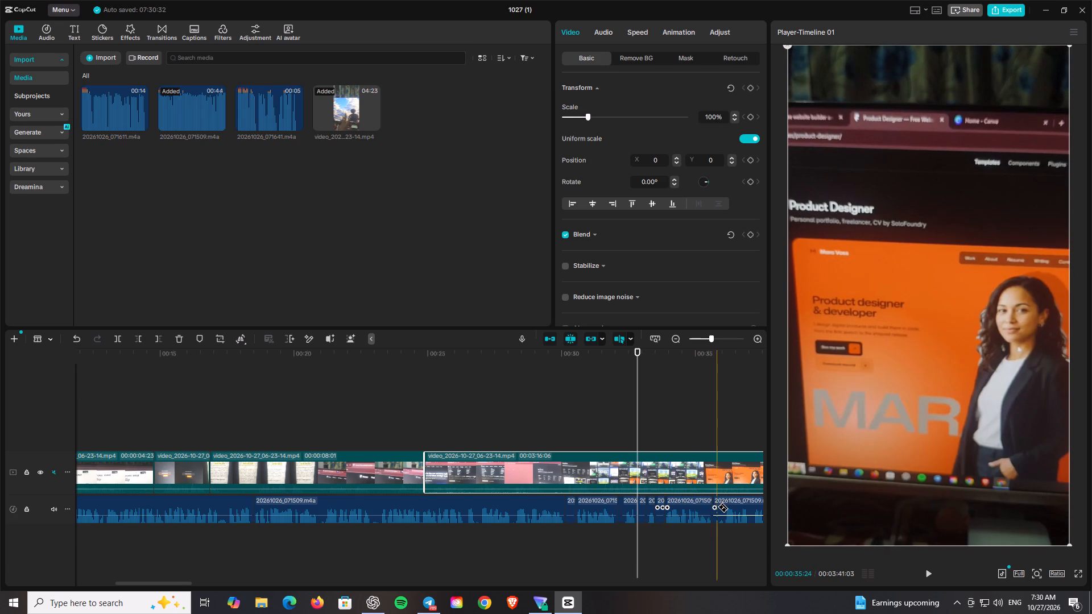
{"action": "left_click", "coordinate": [717, 507]}
{"action": "key", "text": "a"}
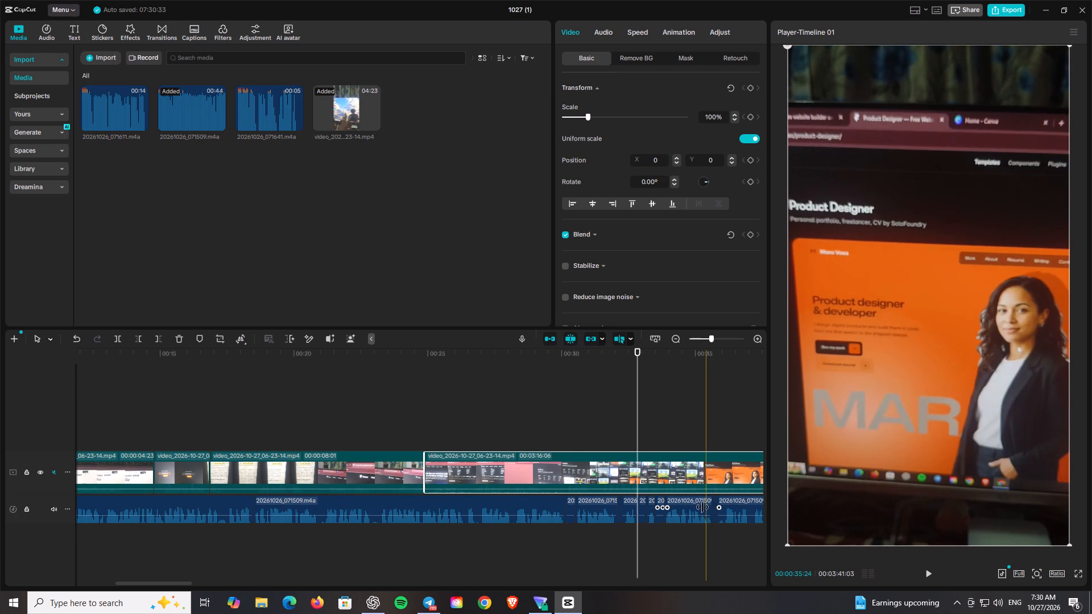
Delete the five short pause pieces from the audio recording between about 00:00:30:05 and 00:00:35:24.
{"action": "left_click", "coordinate": [572, 516]}
{"action": "key", "text": "BackSpace"}
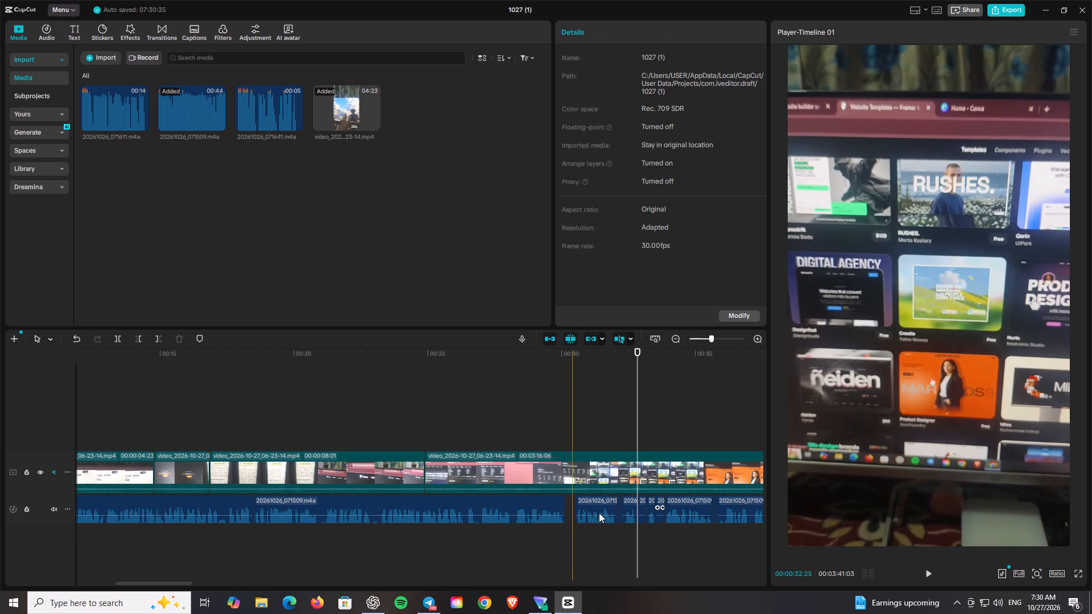
{"action": "left_click", "coordinate": [619, 504]}
{"action": "key", "text": "BackSpace"}
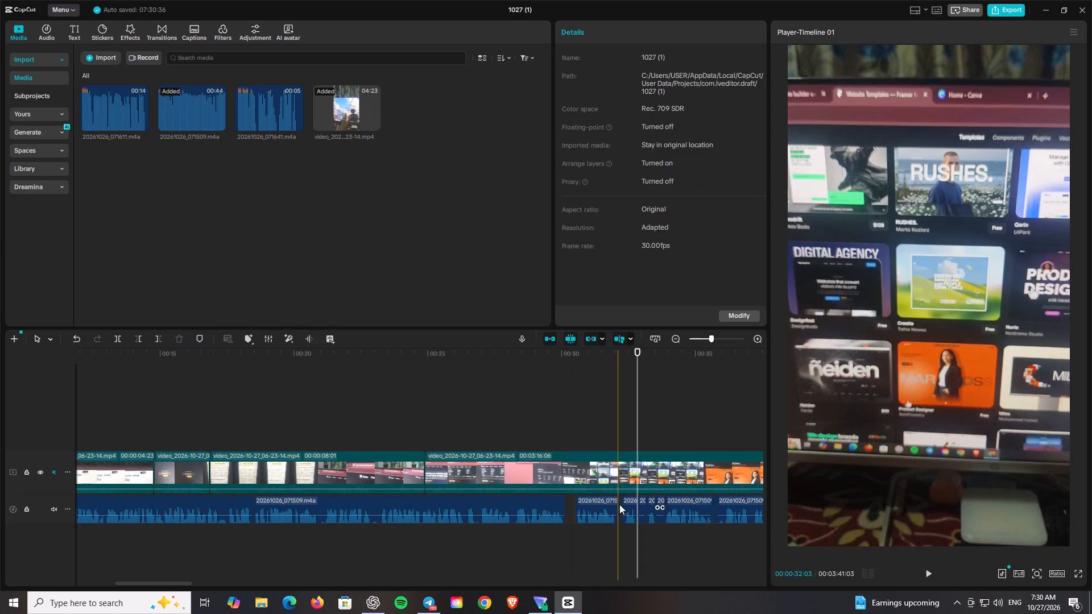
{"action": "left_click", "coordinate": [646, 504]}
{"action": "left_click", "coordinate": [644, 504]}
{"action": "key", "text": "BackSpace"}
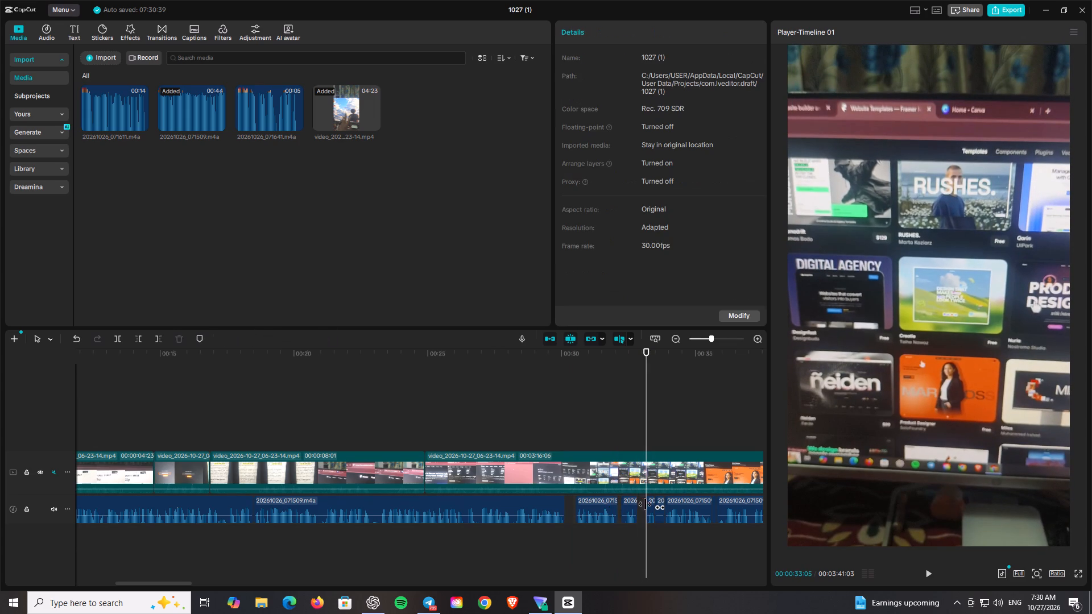
{"action": "left_click", "coordinate": [661, 504]}
{"action": "key", "text": "BackSpace"}
{"action": "left_click", "coordinate": [715, 504]}
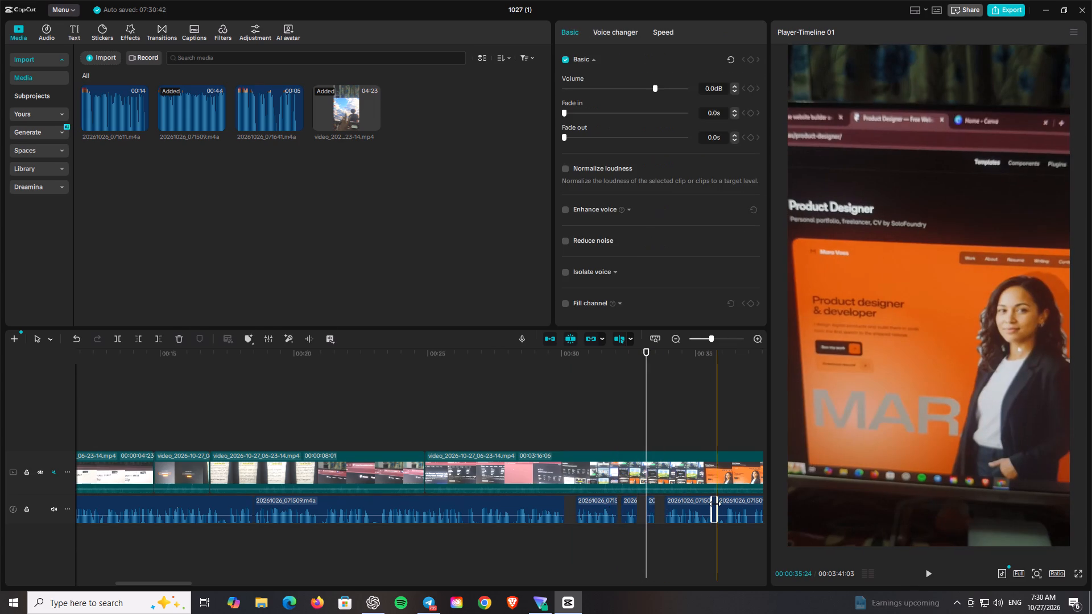
{"action": "key", "text": "BackSpace"}
Move the audio segments after about 00:00:30:05 earlier, one by one, so each joins the previous one without a gap.
{"action": "left_click", "coordinate": [608, 501]}
{"action": "left_click_drag", "start_coordinate": [608, 501], "coordinate": [599, 501]}
{"action": "left_click", "coordinate": [635, 499]}
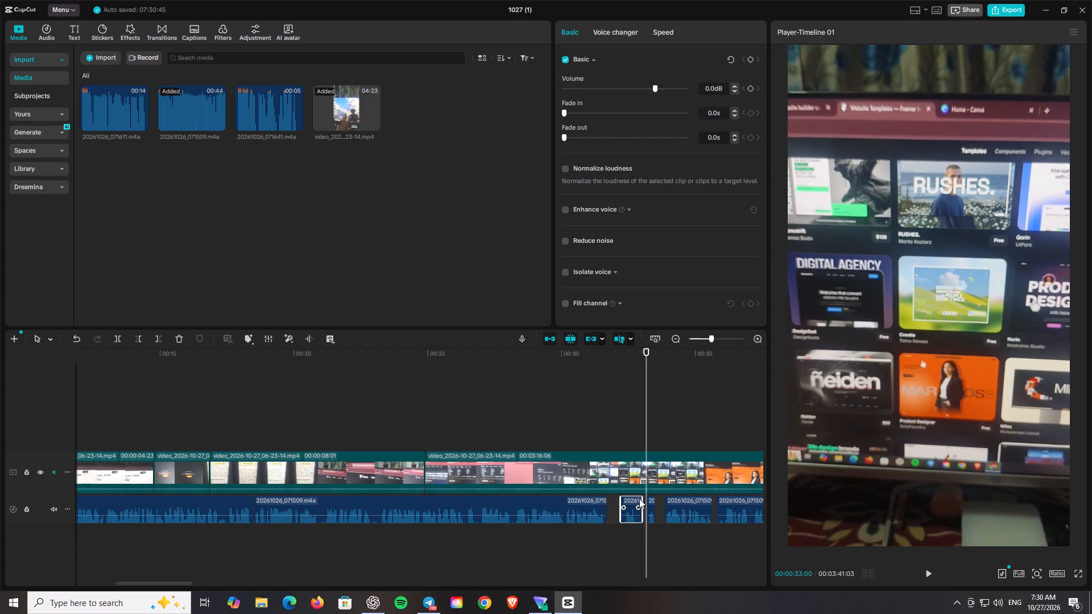
{"action": "left_click_drag", "start_coordinate": [628, 499], "coordinate": [624, 499]}
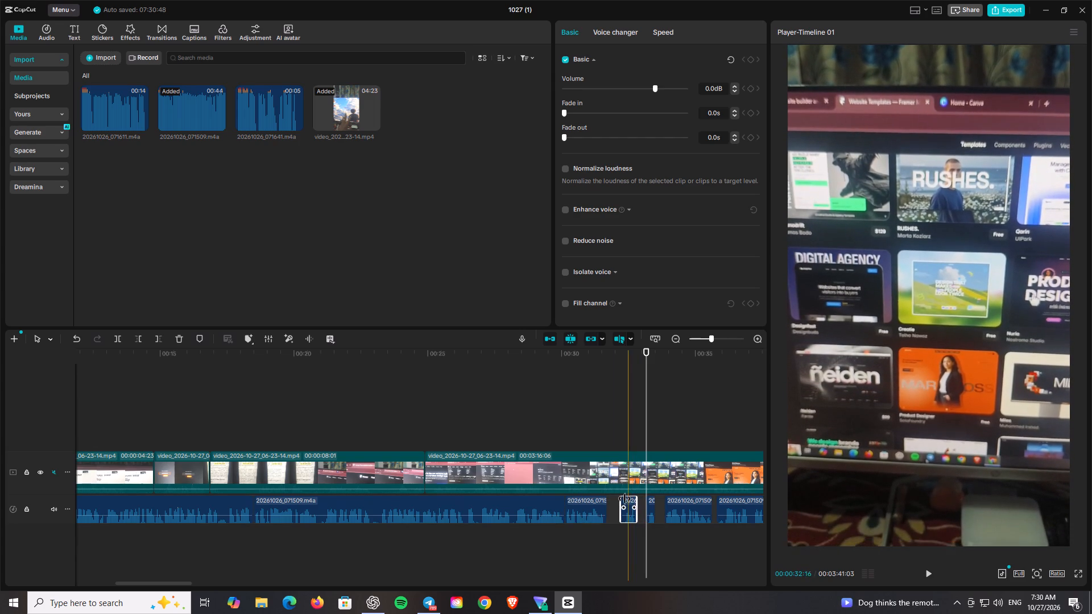
{"action": "left_click_drag", "start_coordinate": [624, 499], "coordinate": [616, 499]}
{"action": "left_click", "coordinate": [652, 499]}
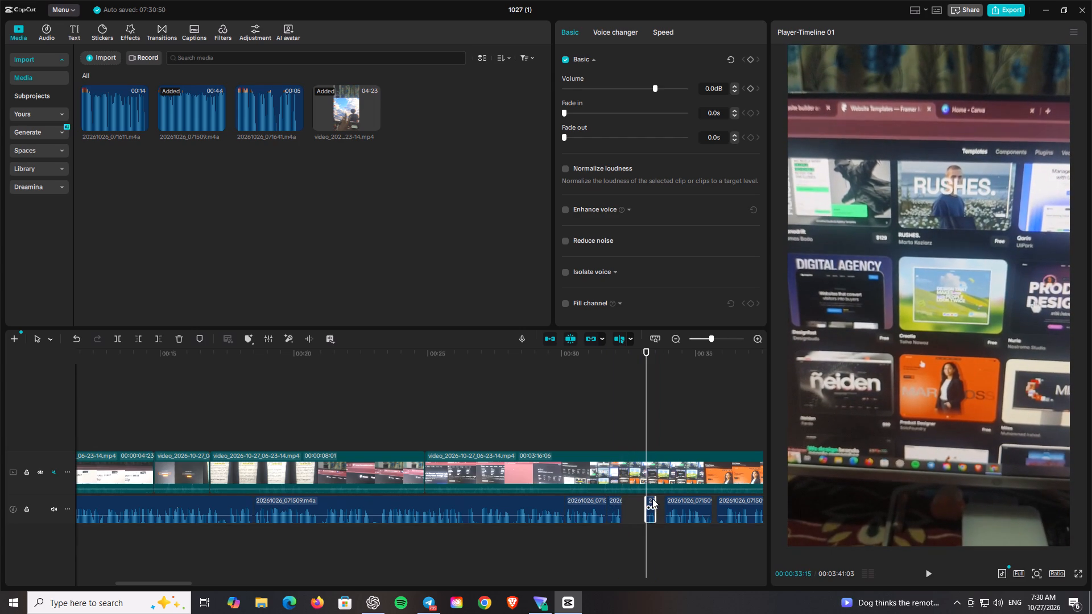
{"action": "left_click_drag", "start_coordinate": [651, 499], "coordinate": [628, 499]}
{"action": "left_click_drag", "start_coordinate": [677, 499], "coordinate": [655, 500]}
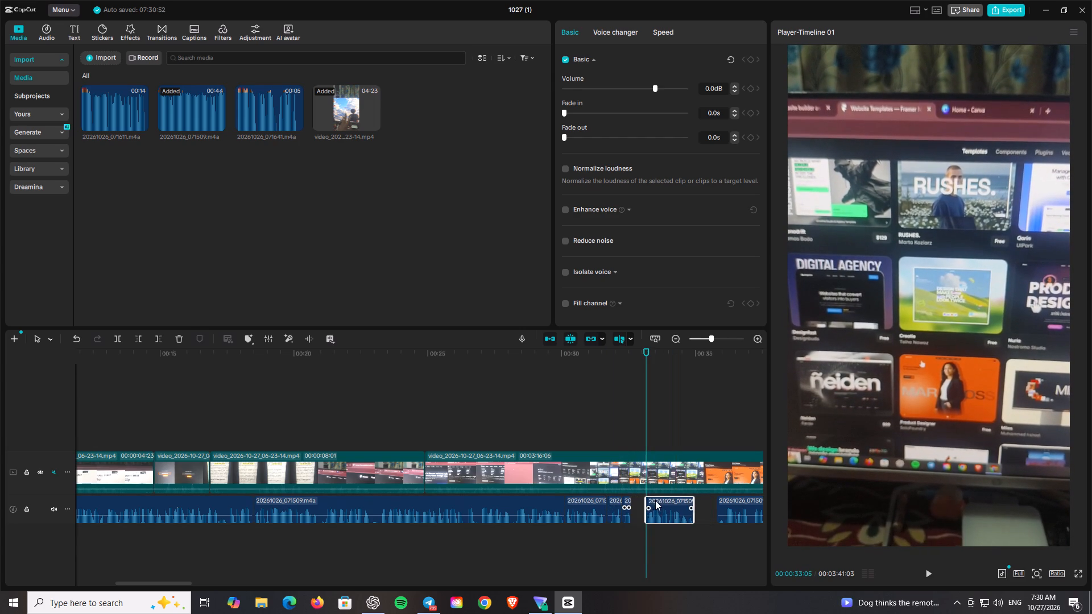
{"action": "left_click_drag", "start_coordinate": [655, 500], "coordinate": [646, 501]}
{"action": "left_click_drag", "start_coordinate": [729, 501], "coordinate": [694, 501]}
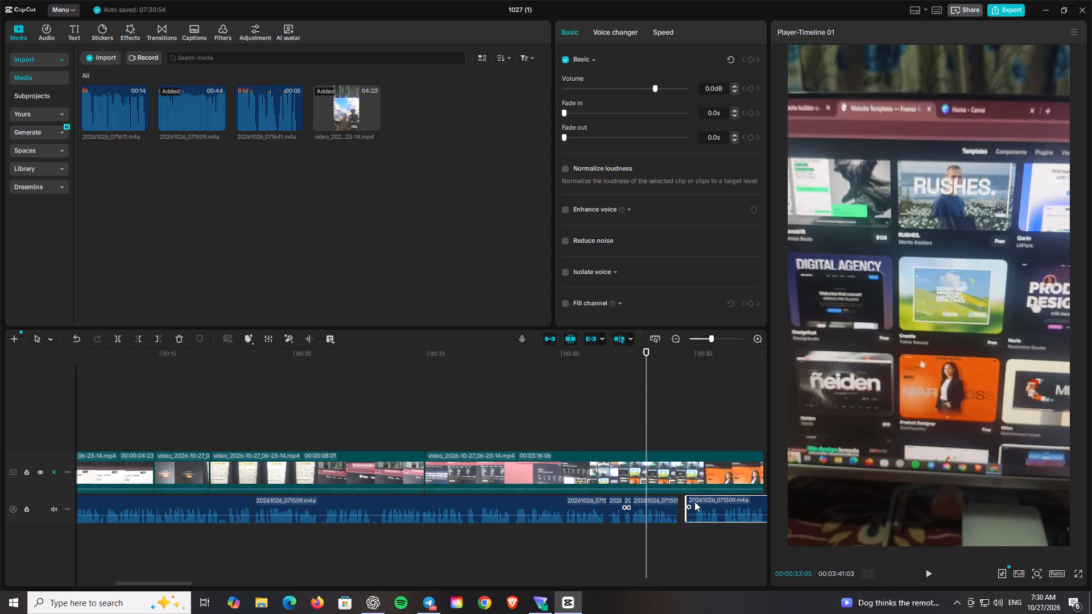
{"action": "left_click_drag", "start_coordinate": [694, 501], "coordinate": [692, 501]}
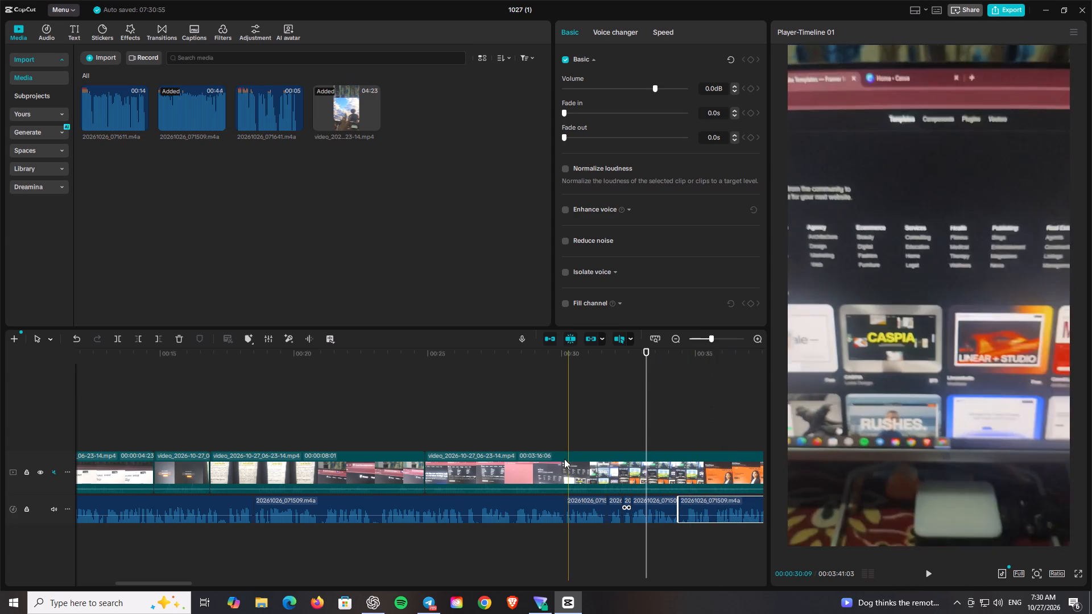
Play from 00:00:33:05 to about 00:00:36:24 to check the tightened narration.
{"action": "left_click", "coordinate": [631, 381]}
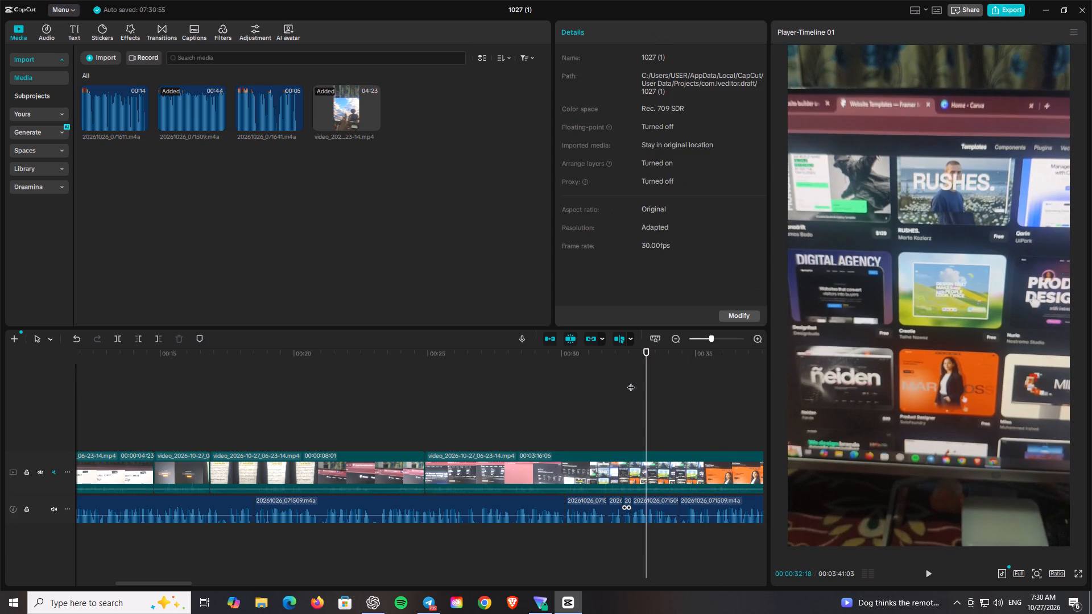
{"action": "key", "text": "space"}
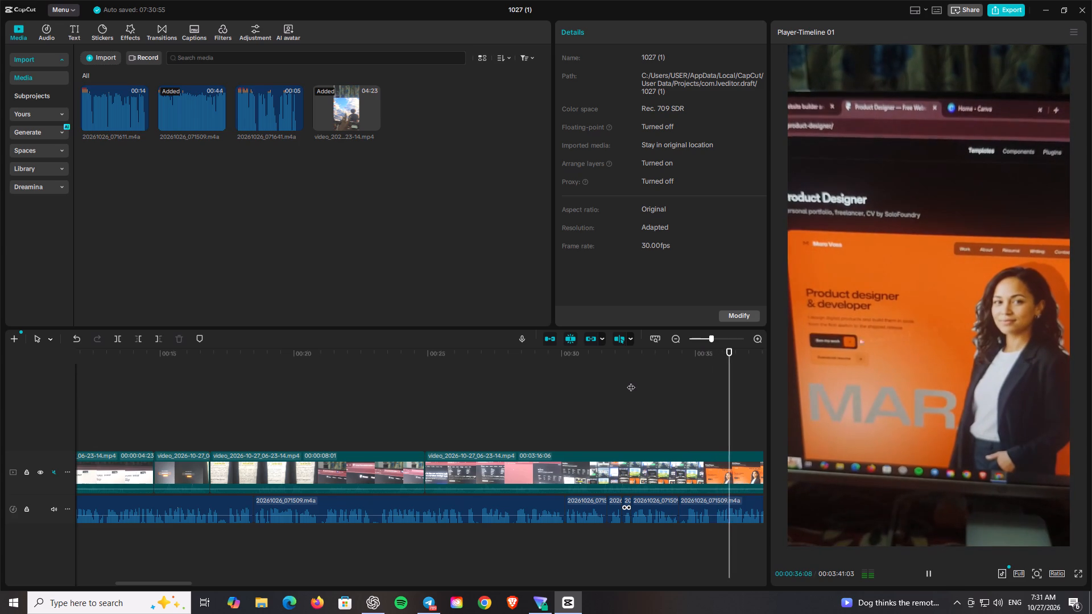
{"action": "key", "text": "space"}
Split the last audio segment at about 00:00:35:21, delete its first part and close the gap with the remainder.
{"action": "left_click", "coordinate": [703, 509]}
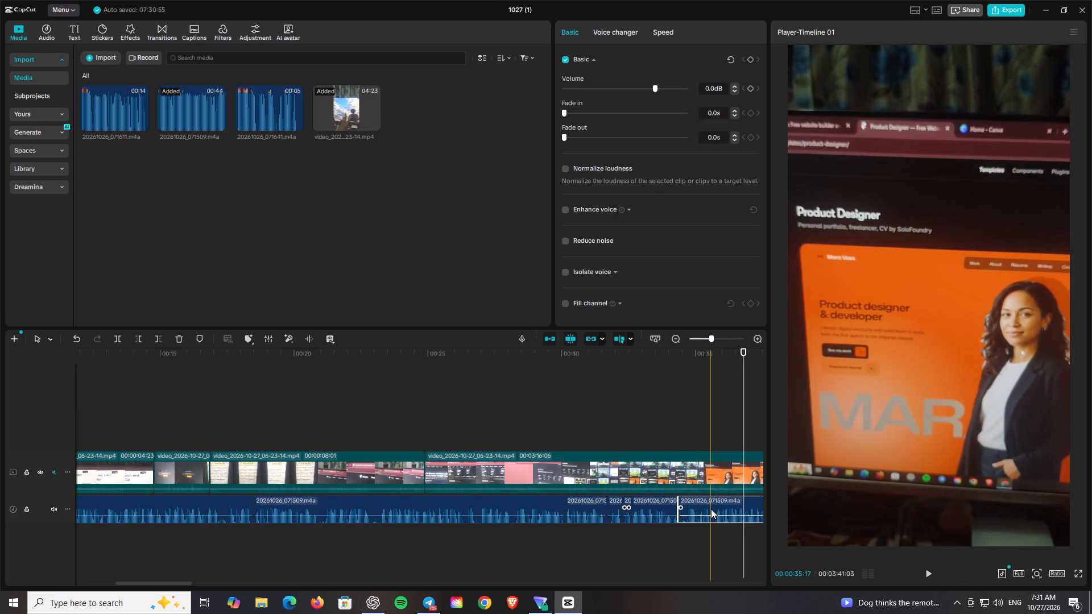
{"action": "key", "text": "b"}
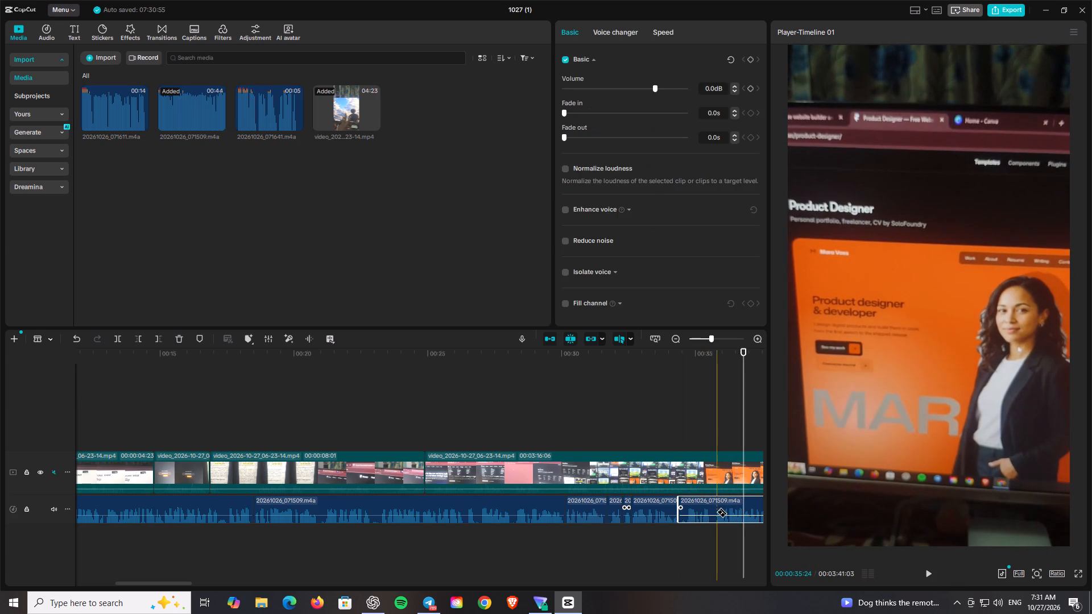
{"action": "left_click", "coordinate": [714, 512]}
{"action": "key", "text": "a"}
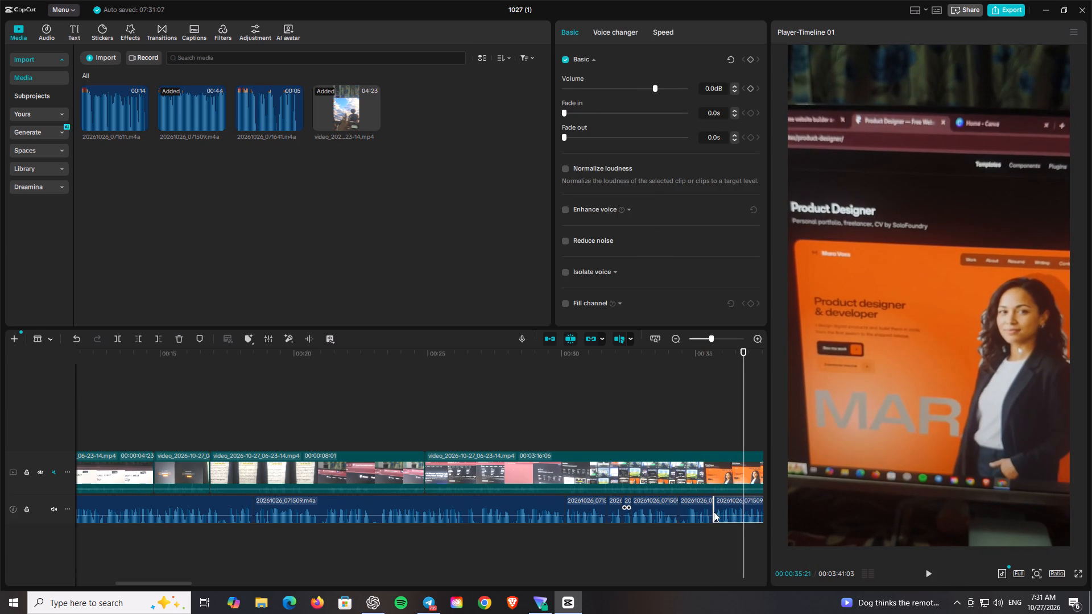
{"action": "left_click", "coordinate": [705, 511]}
{"action": "left_click", "coordinate": [184, 338]}
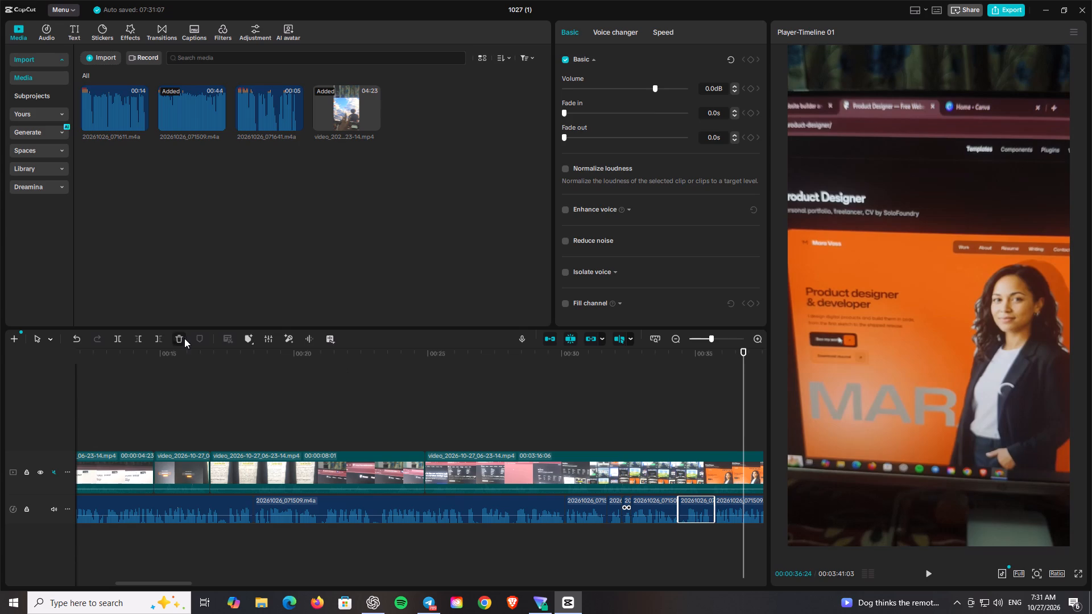
{"action": "left_click_drag", "start_coordinate": [729, 502], "coordinate": [697, 502]}
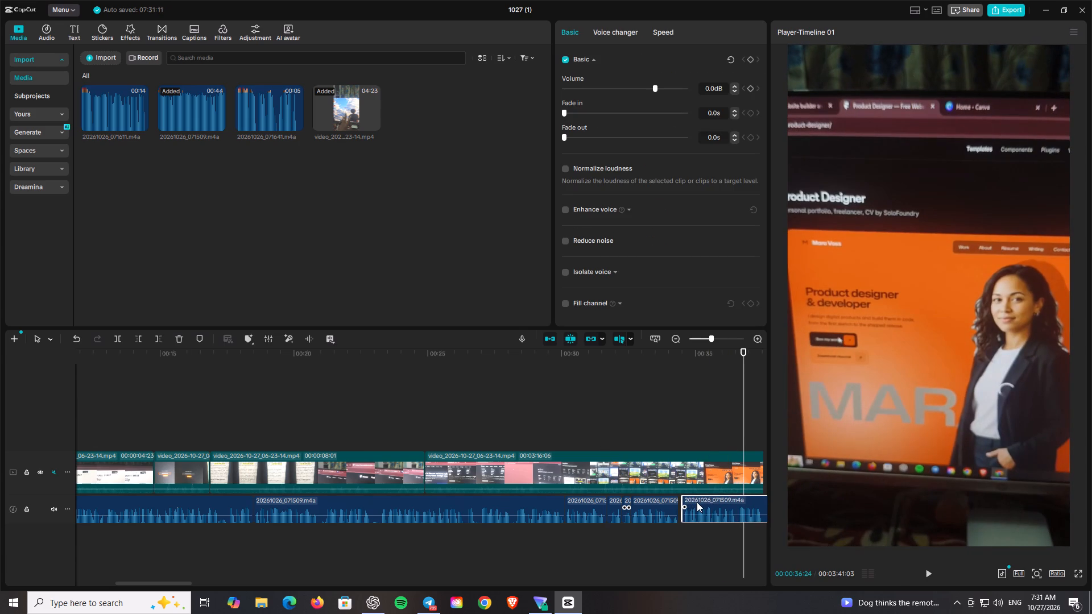
{"action": "left_click_drag", "start_coordinate": [697, 502], "coordinate": [694, 502]}
Play from about 00:00:32:25 past the end of the audio to check narration against footage.
{"action": "left_click", "coordinate": [638, 355]}
{"action": "key", "text": "space"}
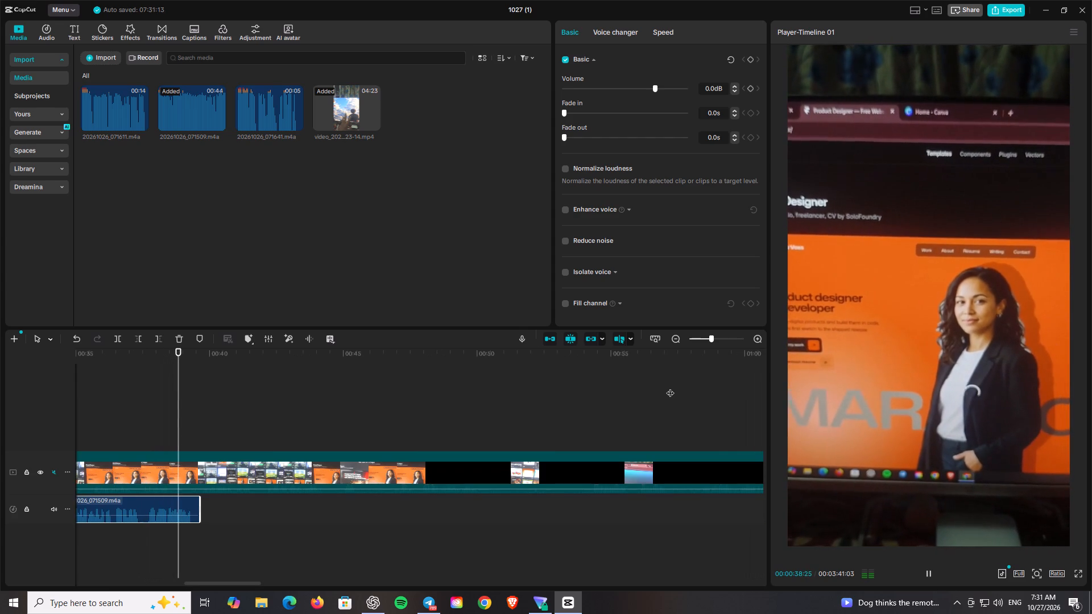
{"action": "key", "text": "space"}
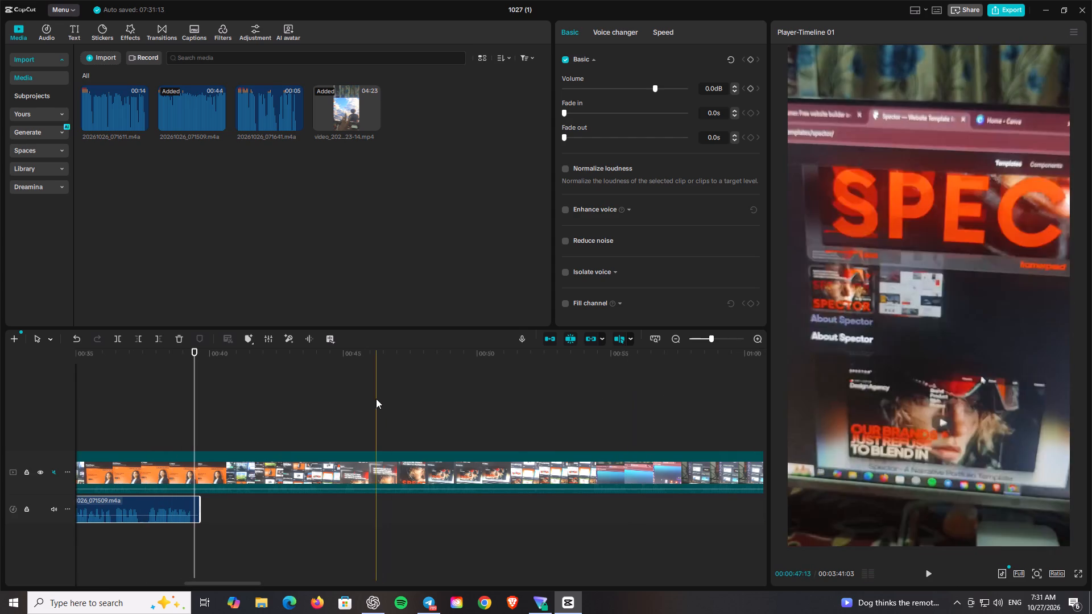
{"action": "key", "text": "space"}
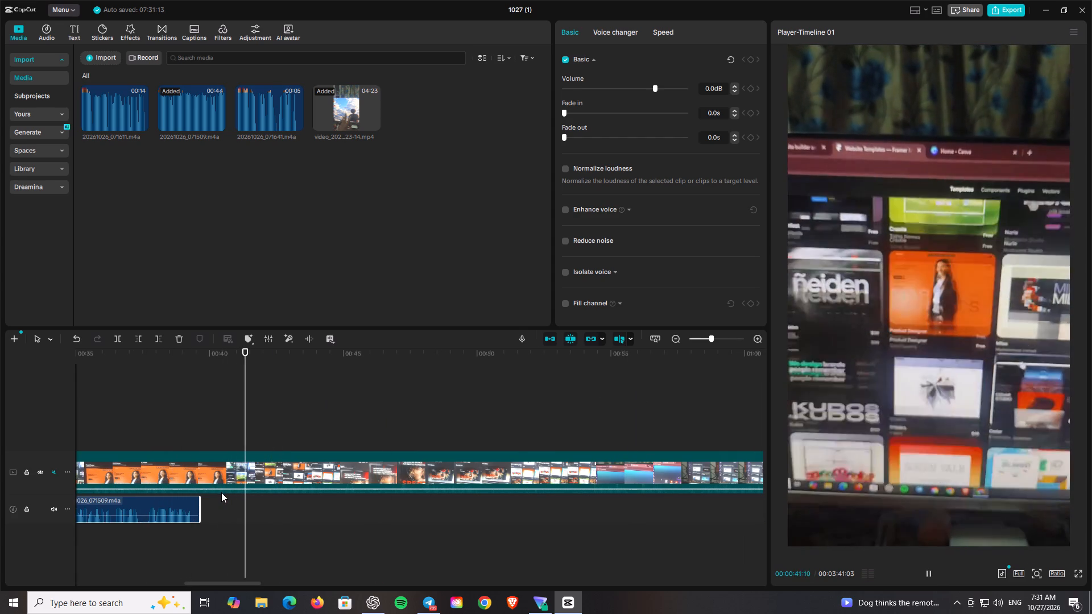
{"action": "key", "text": "space"}
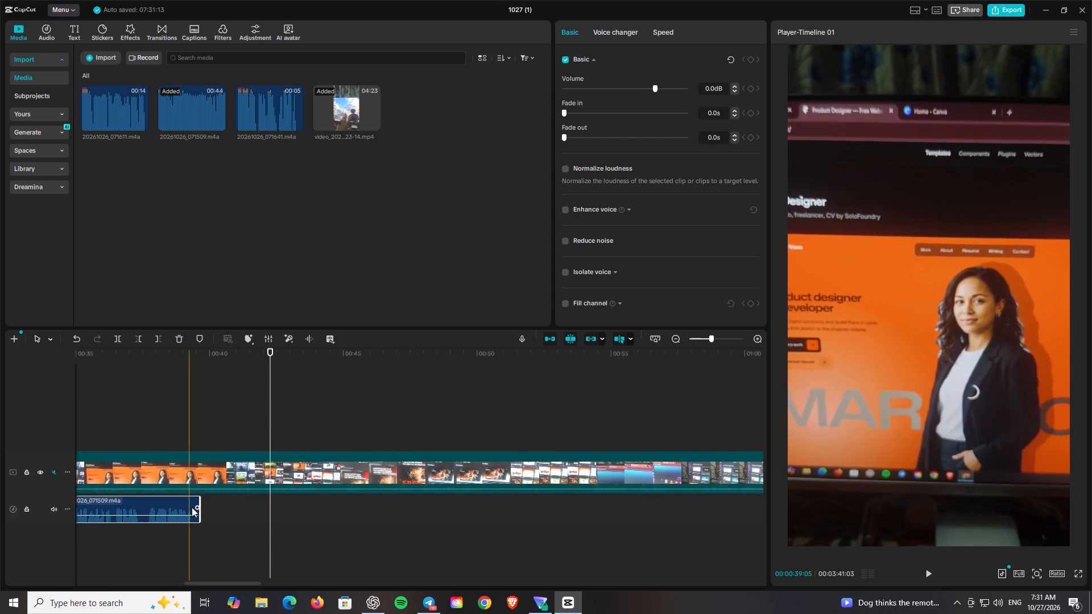
Split the last video segment at about 00:00:40:12, just after the end of the audio recording.
{"action": "left_click", "coordinate": [203, 478]}
{"action": "left_click", "coordinate": [226, 471]}
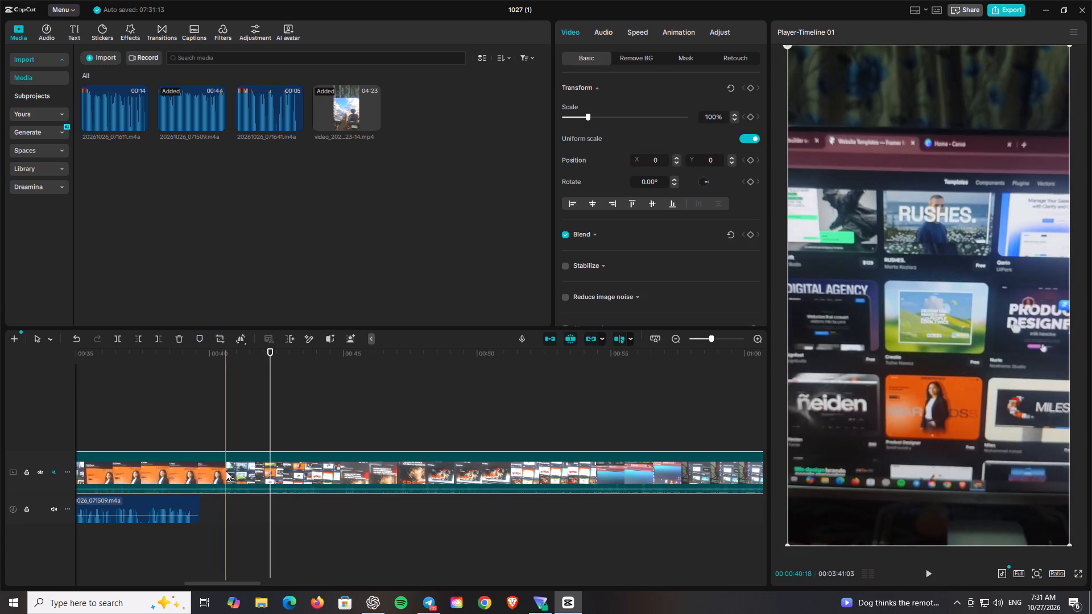
{"action": "left_click", "coordinate": [221, 470]}
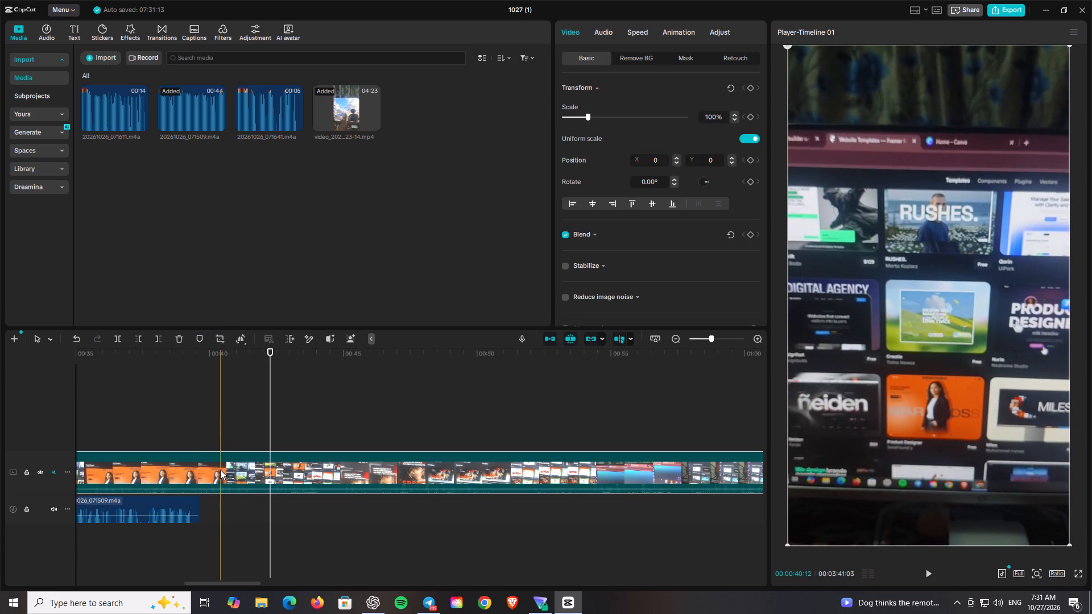
{"action": "key", "text": "b"}
{"action": "left_click", "coordinate": [220, 470]}
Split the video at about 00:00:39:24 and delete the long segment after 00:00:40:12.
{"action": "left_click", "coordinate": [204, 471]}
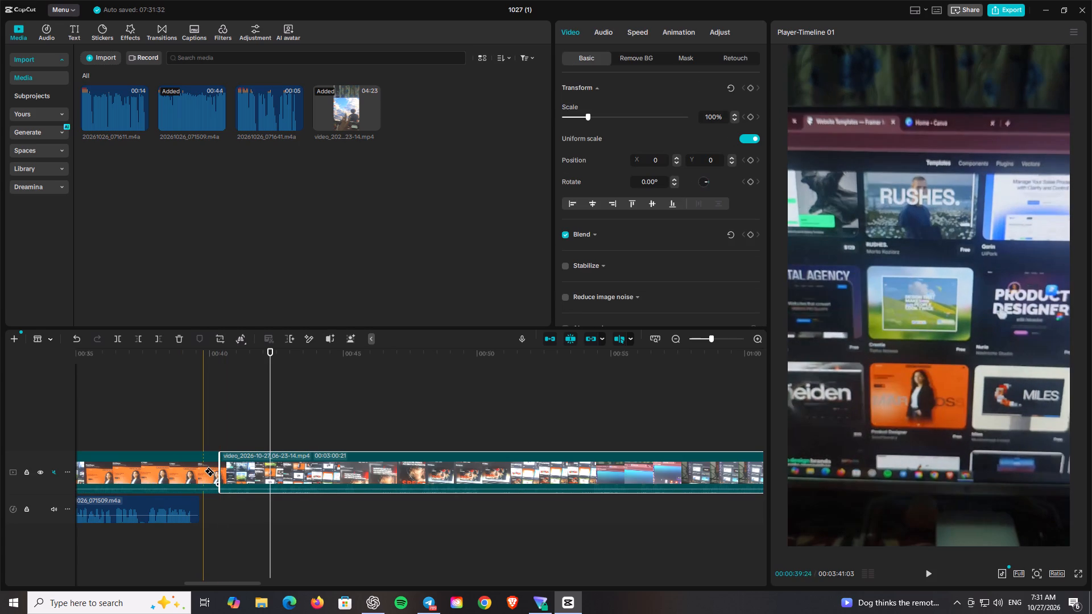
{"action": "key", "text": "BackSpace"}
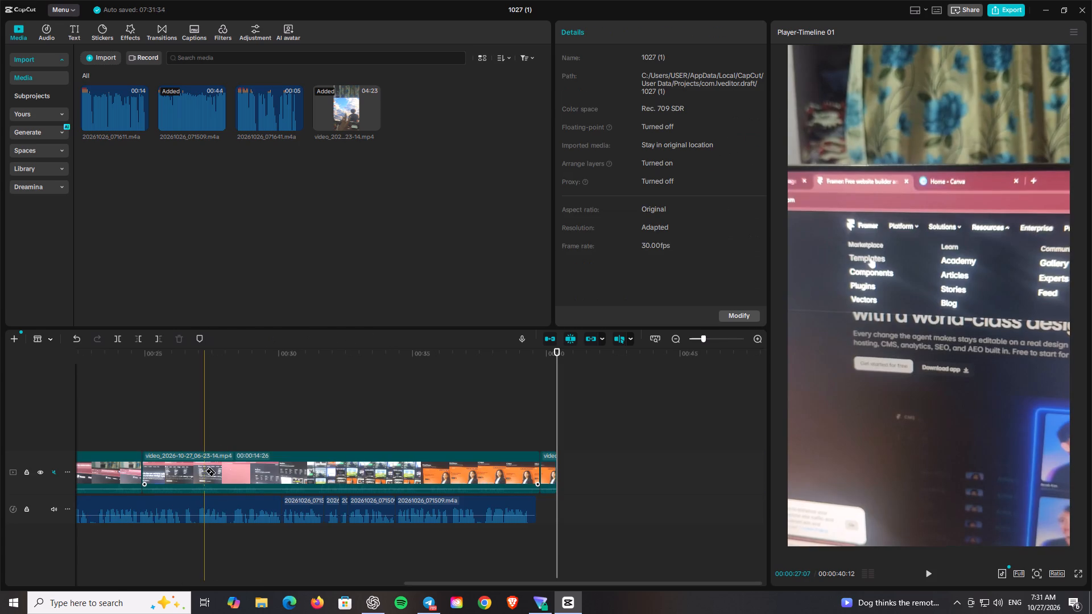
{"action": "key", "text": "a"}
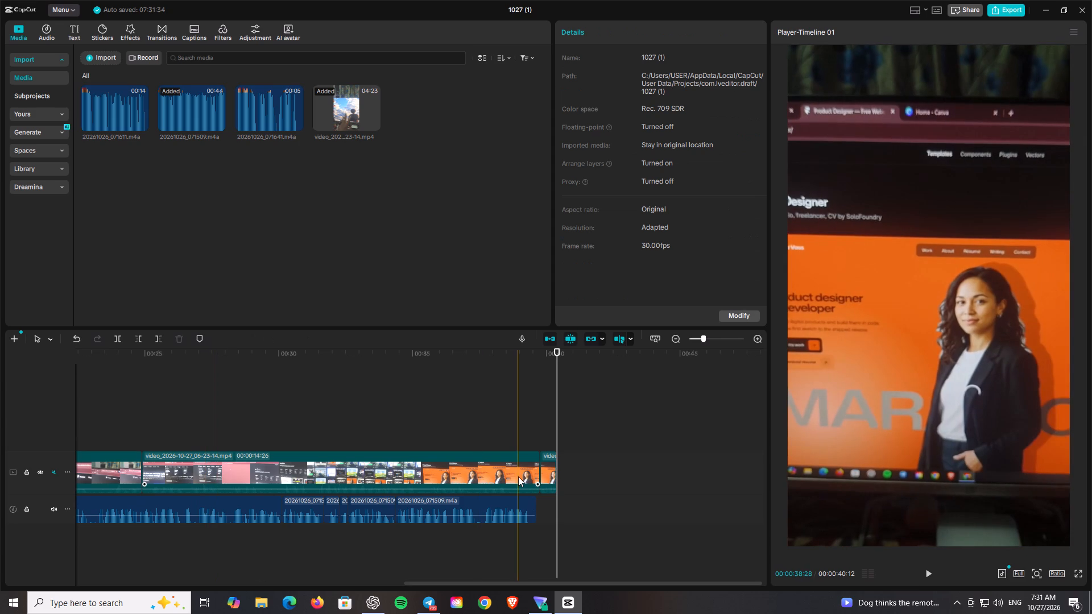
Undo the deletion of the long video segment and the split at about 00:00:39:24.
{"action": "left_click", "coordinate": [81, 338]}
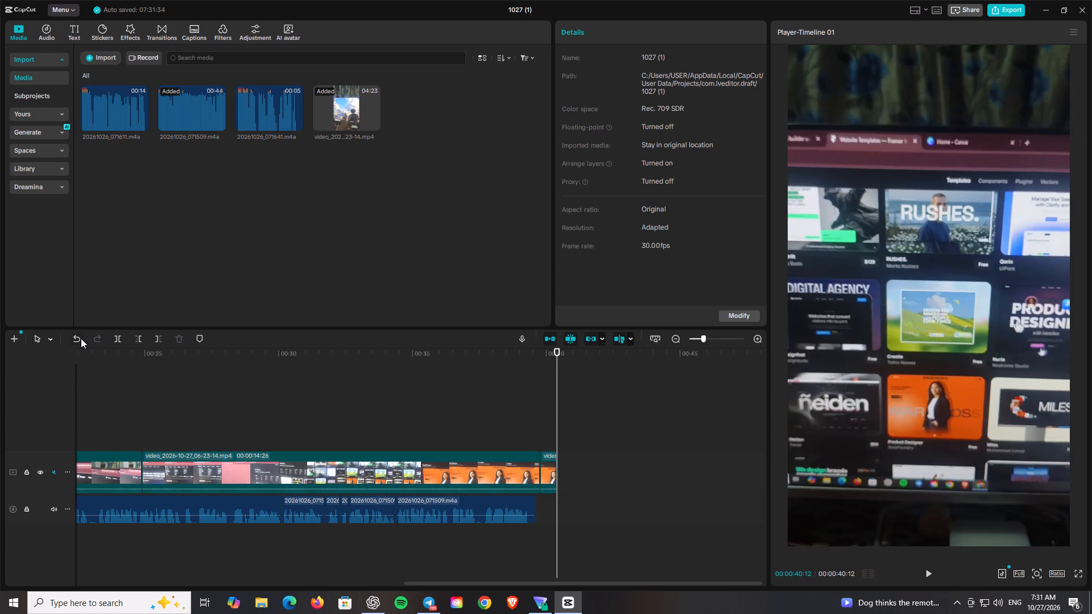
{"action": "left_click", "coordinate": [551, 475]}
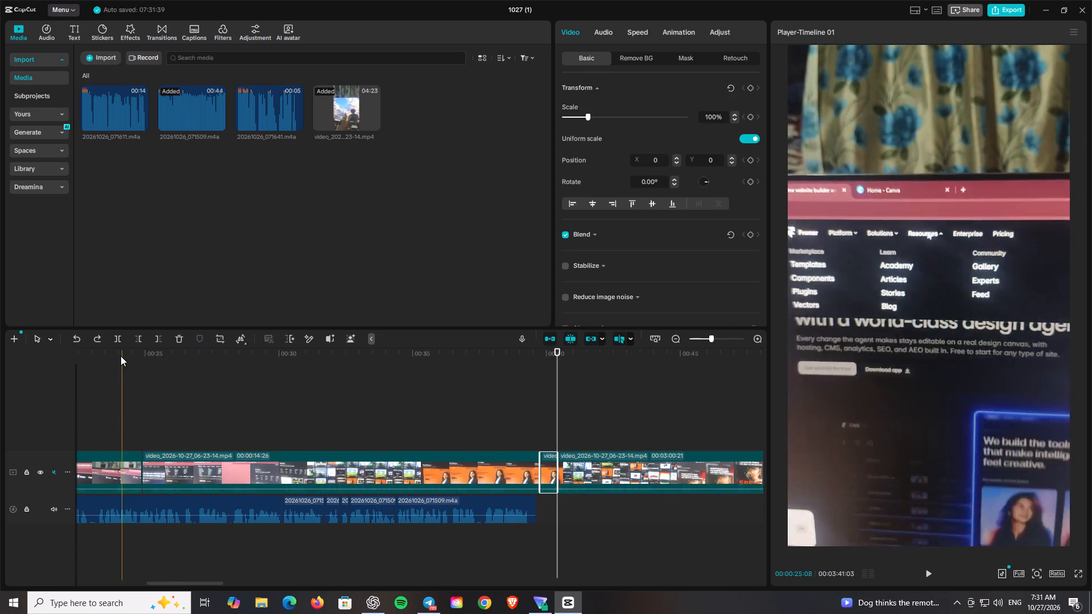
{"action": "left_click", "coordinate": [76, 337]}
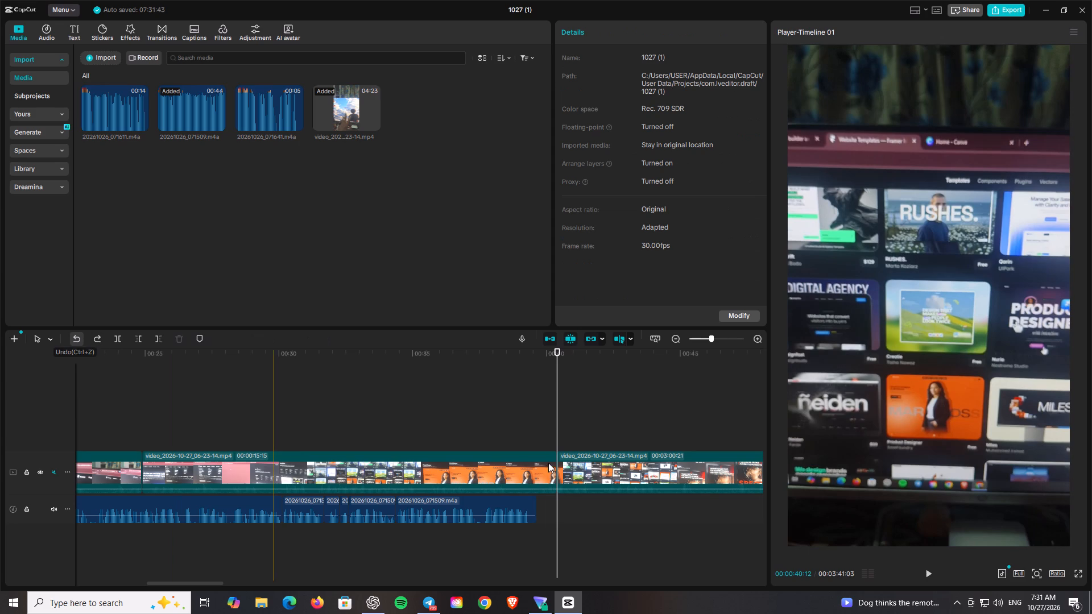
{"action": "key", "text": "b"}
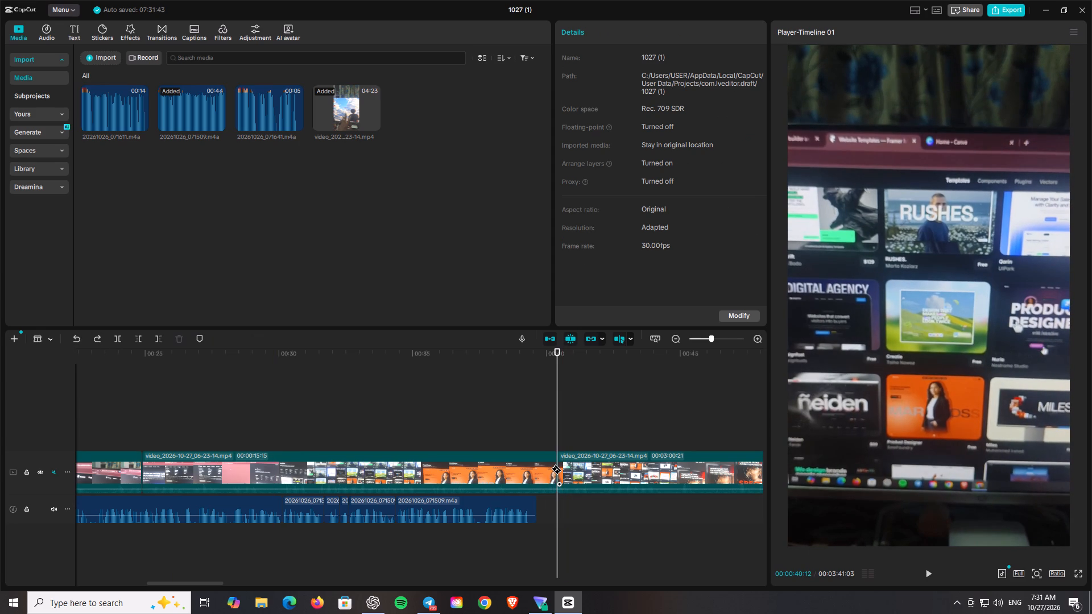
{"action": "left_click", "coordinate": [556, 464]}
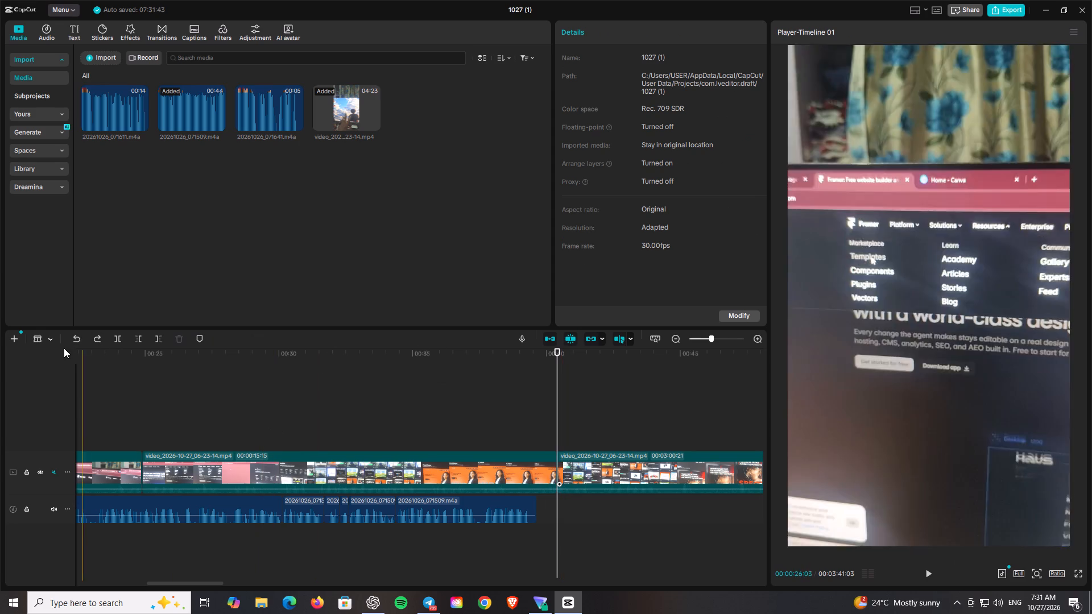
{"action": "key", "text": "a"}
Trim the end of the video segment before the 00:00:40:12 cut to a duration of 00:00:12:08.
{"action": "left_click", "coordinate": [540, 477]}
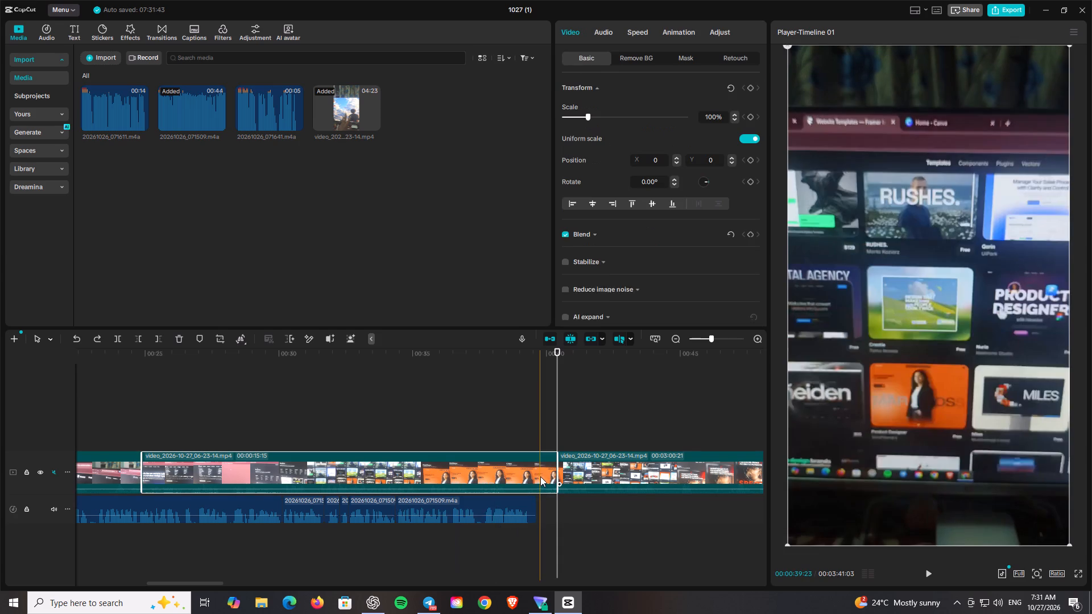
{"action": "left_click_drag", "start_coordinate": [559, 470], "coordinate": [503, 467]}
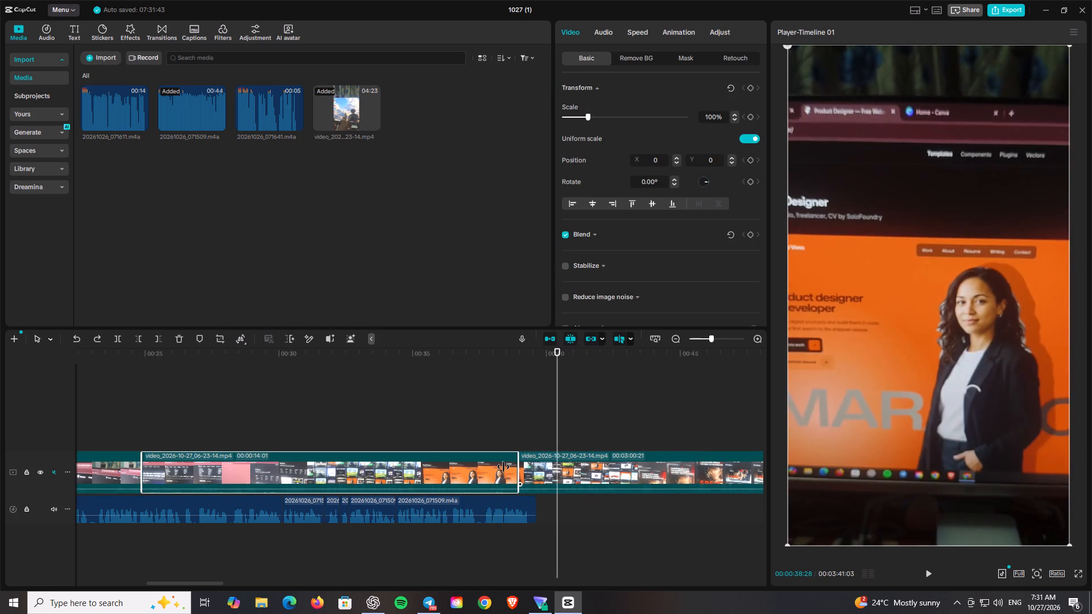
{"action": "left_click_drag", "start_coordinate": [503, 467], "coordinate": [472, 464]}
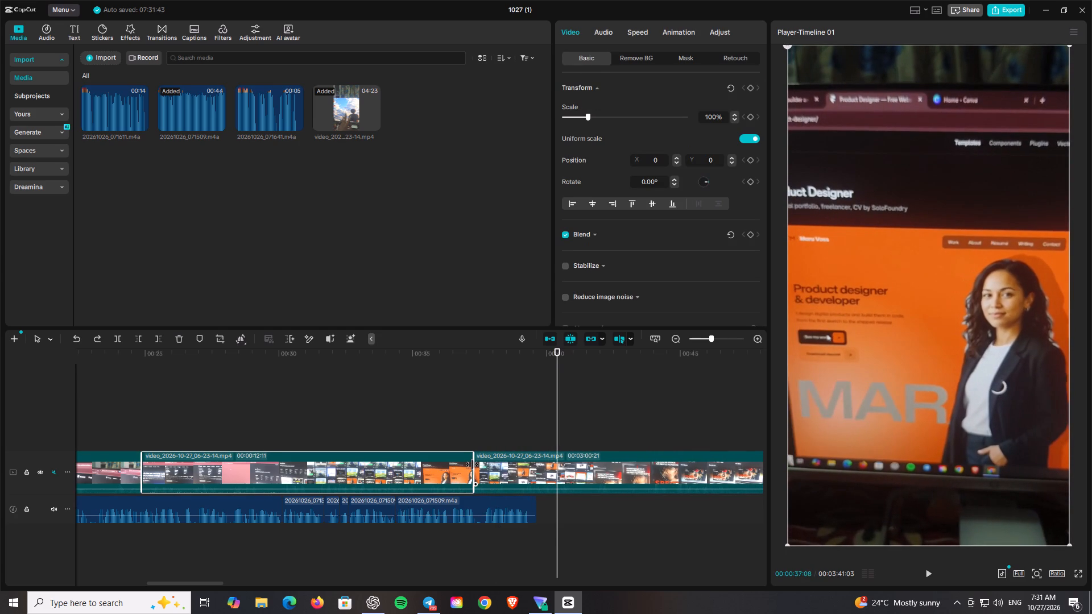
{"action": "left_click_drag", "start_coordinate": [472, 464], "coordinate": [469, 464]}
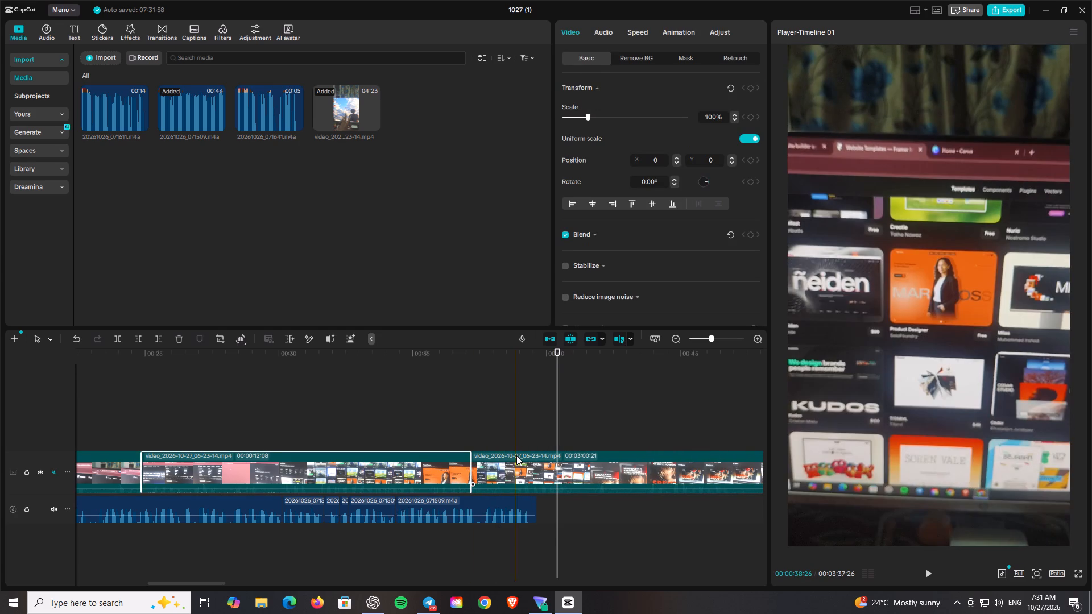
Trim the end of the last voice recording clip slightly, to about 00:00:39:14, leaving its fade out at 0.0s.
{"action": "left_click", "coordinate": [533, 401]}
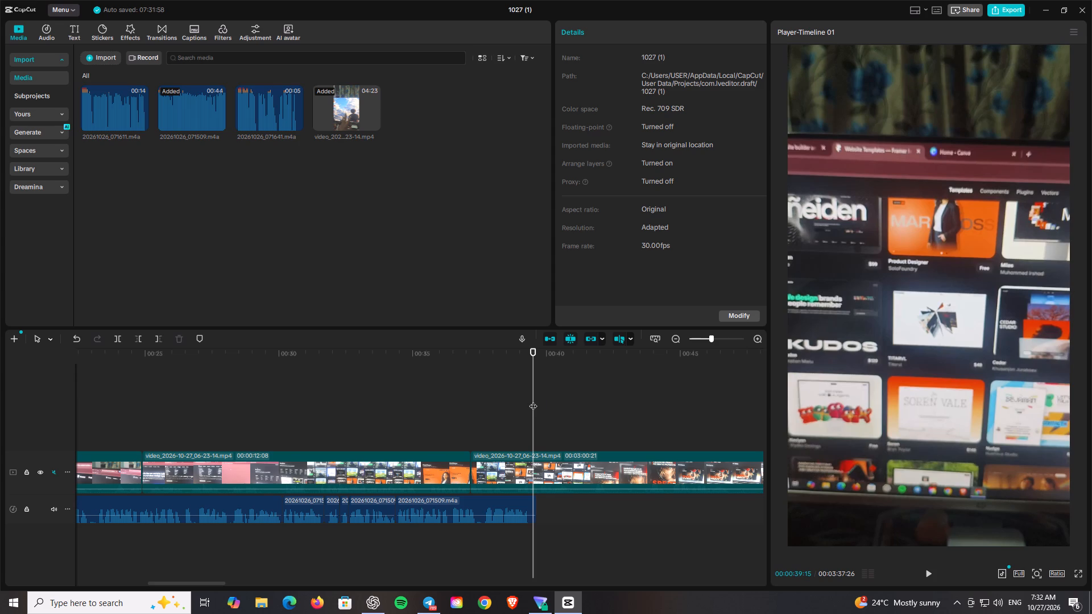
{"action": "left_click", "coordinate": [537, 399]}
{"action": "left_click", "coordinate": [535, 512]}
{"action": "left_click_drag", "start_coordinate": [535, 508], "coordinate": [528, 508]}
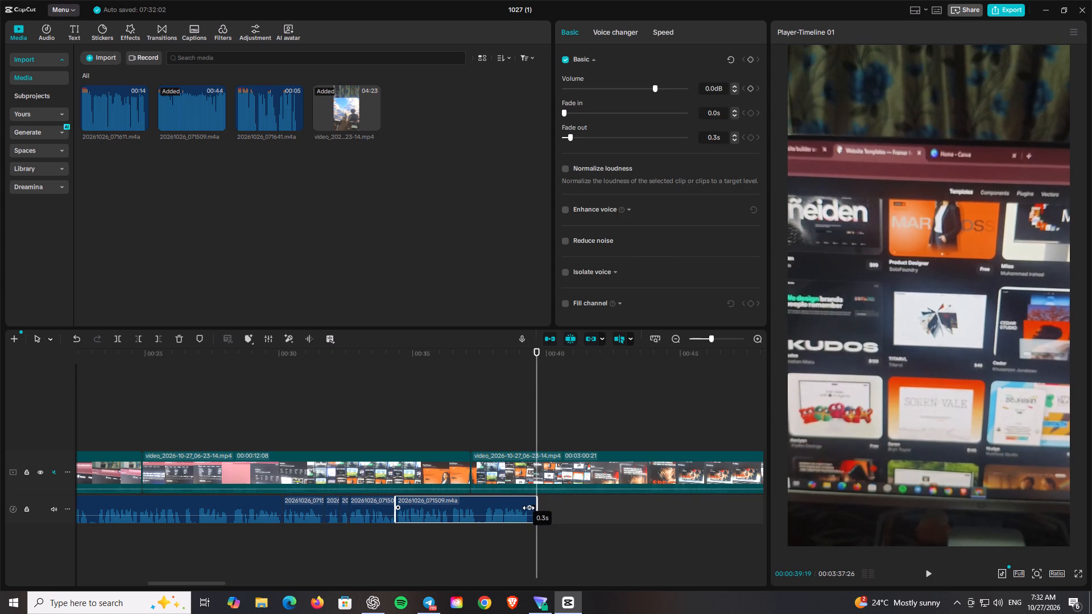
{"action": "left_click_drag", "start_coordinate": [528, 508], "coordinate": [544, 507]}
{"action": "left_click_drag", "start_coordinate": [539, 500], "coordinate": [537, 500]}
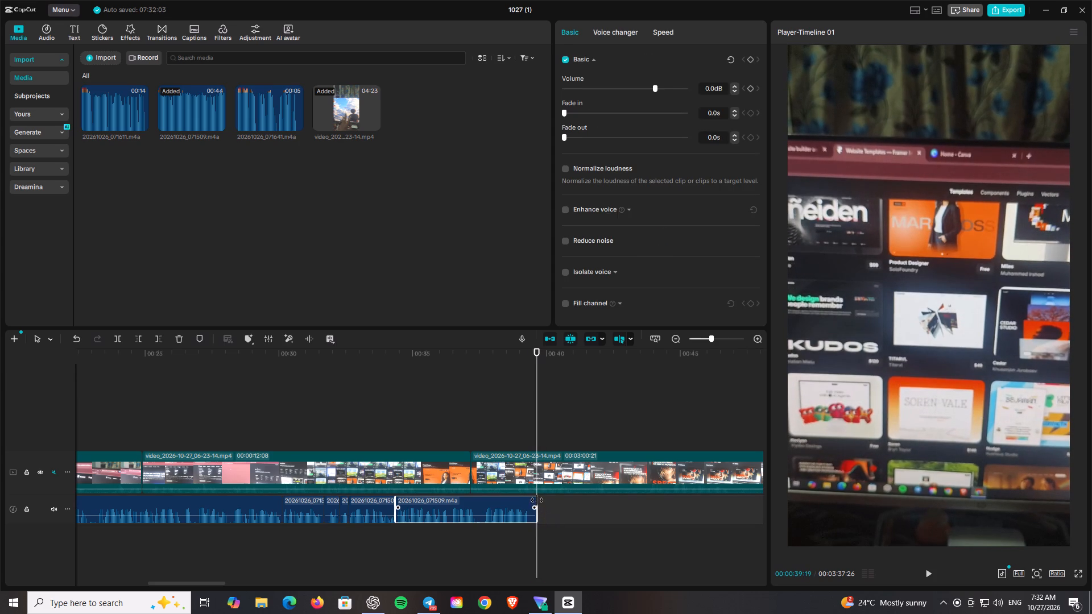
{"action": "left_click_drag", "start_coordinate": [537, 500], "coordinate": [531, 500]}
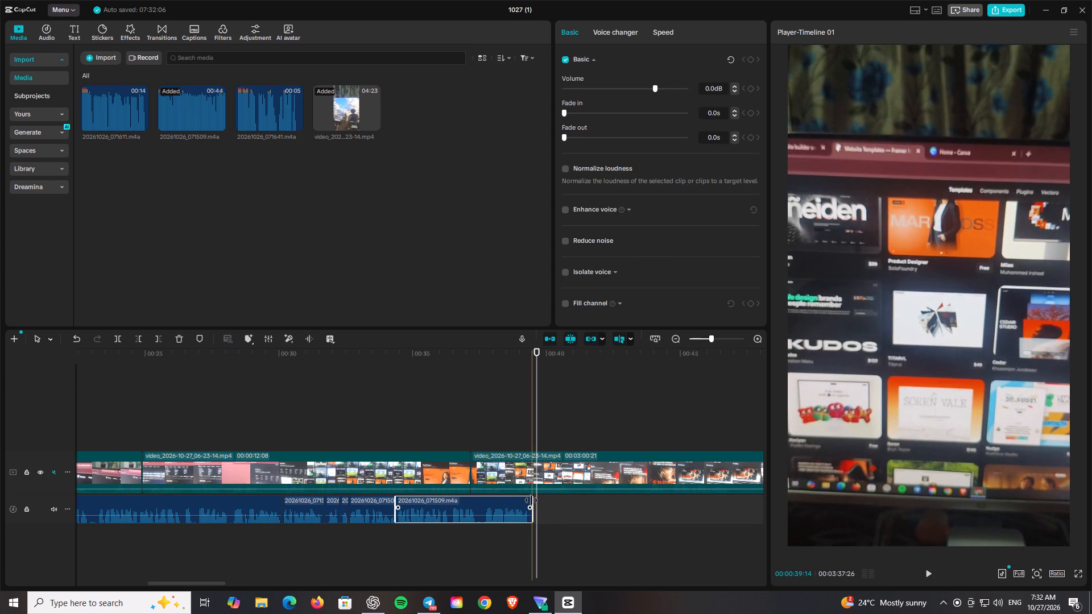
Split the last video segment at 00:00:39:19, just past the end of the audio, and delete the footage after the cut.
{"action": "left_click", "coordinate": [537, 468]}
{"action": "left_click", "coordinate": [527, 467]}
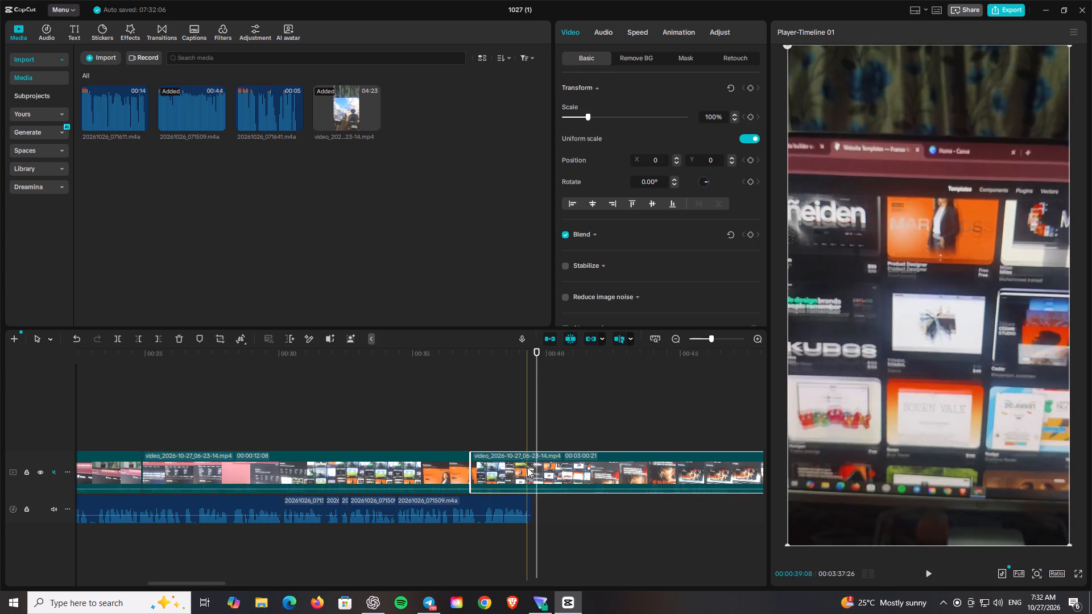
{"action": "left_click", "coordinate": [539, 466]}
{"action": "key", "text": "x"}
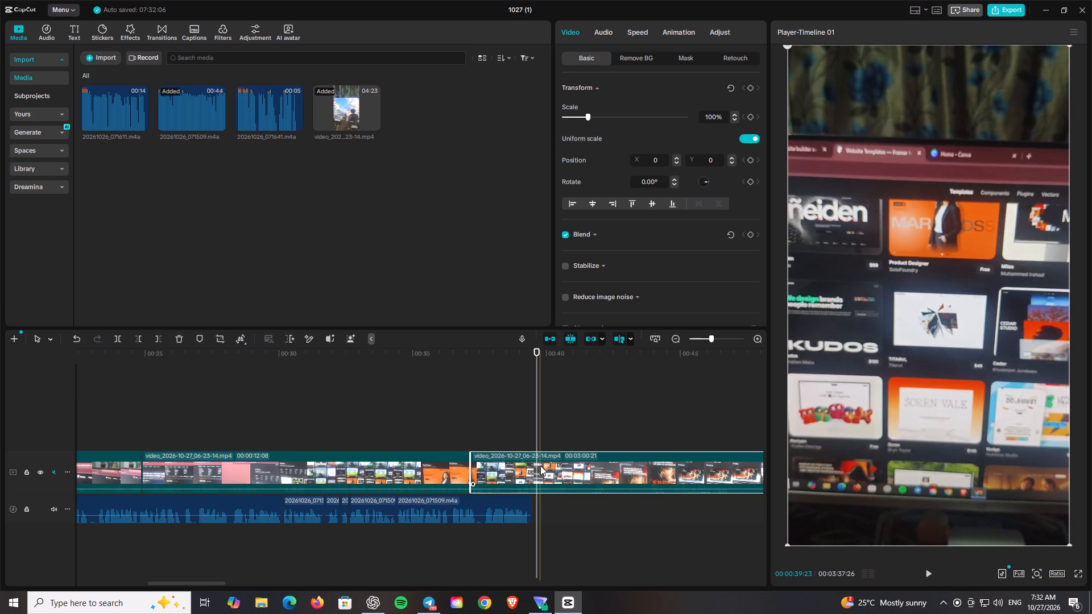
{"action": "key", "text": "b"}
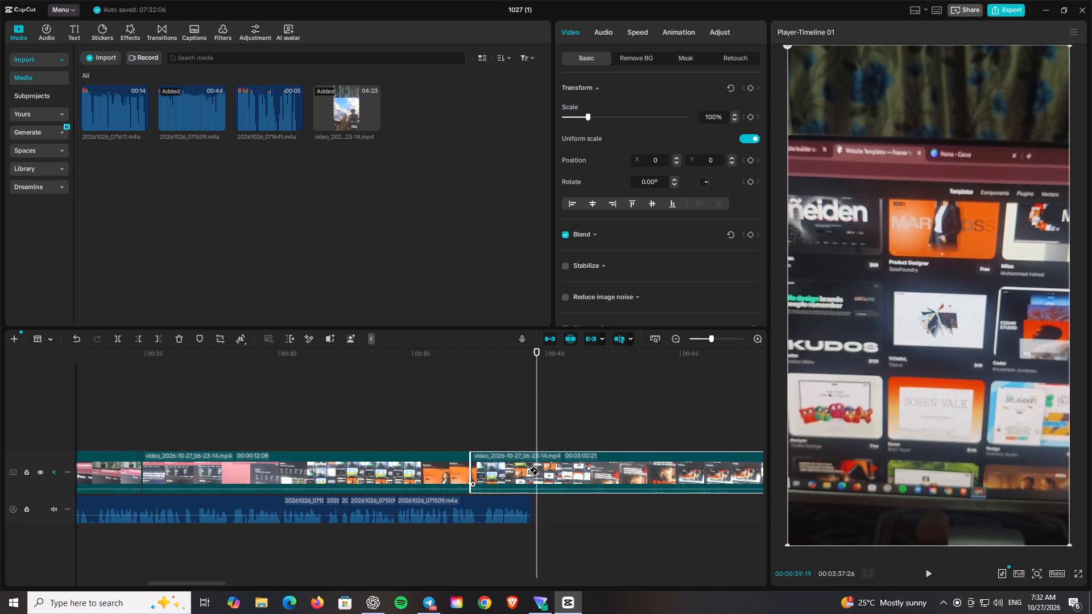
{"action": "left_click", "coordinate": [534, 465]}
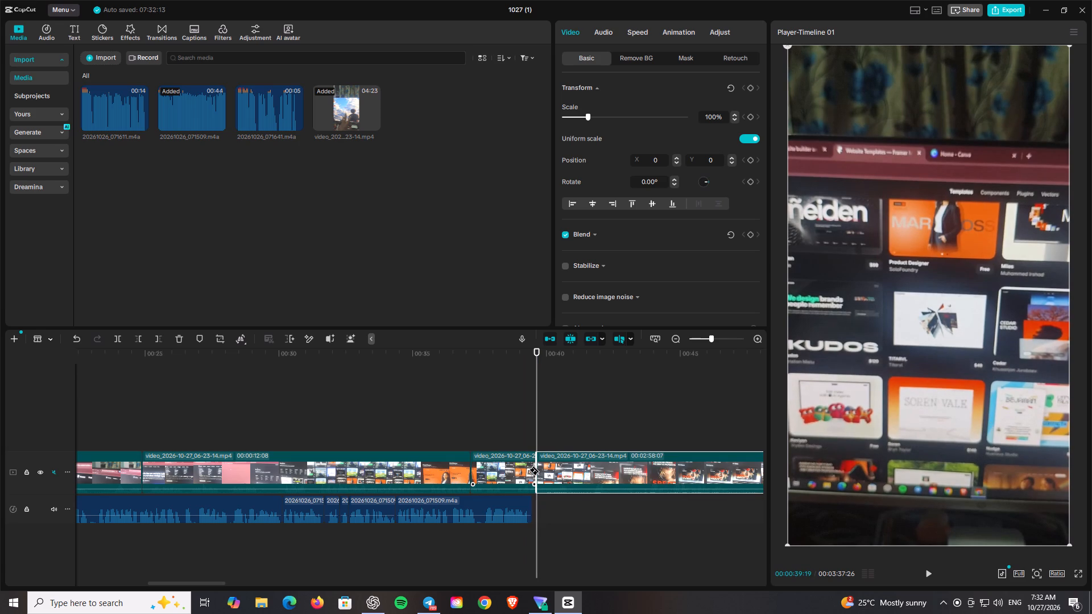
{"action": "key", "text": "BackSpace"}
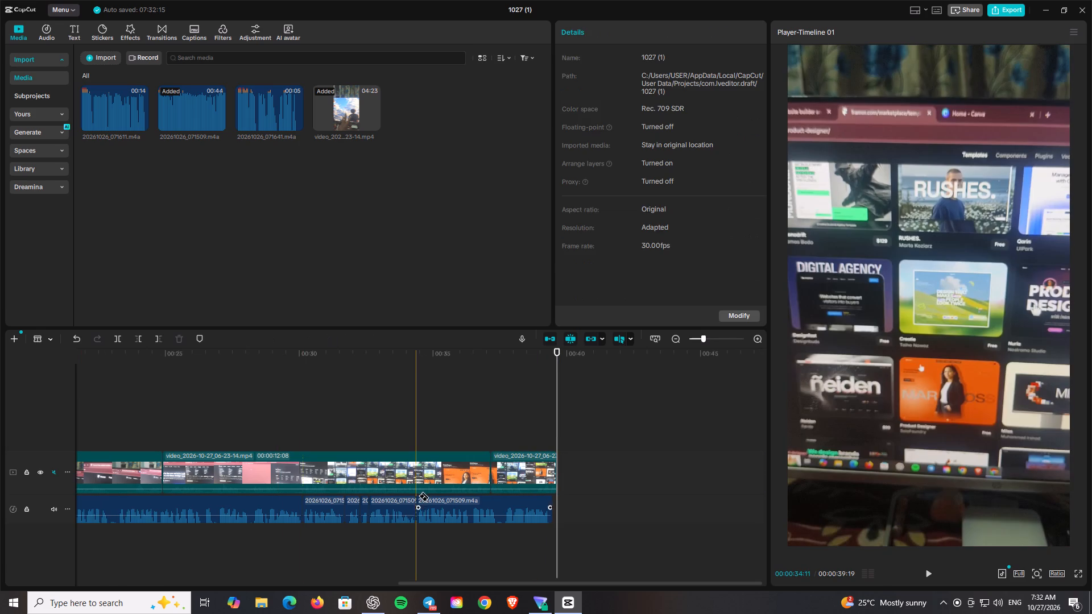
Trim the end of the last video segment to 00:00:39:14 so it ends with the voice recording.
{"action": "key", "text": "a"}
{"action": "left_click", "coordinate": [566, 463]}
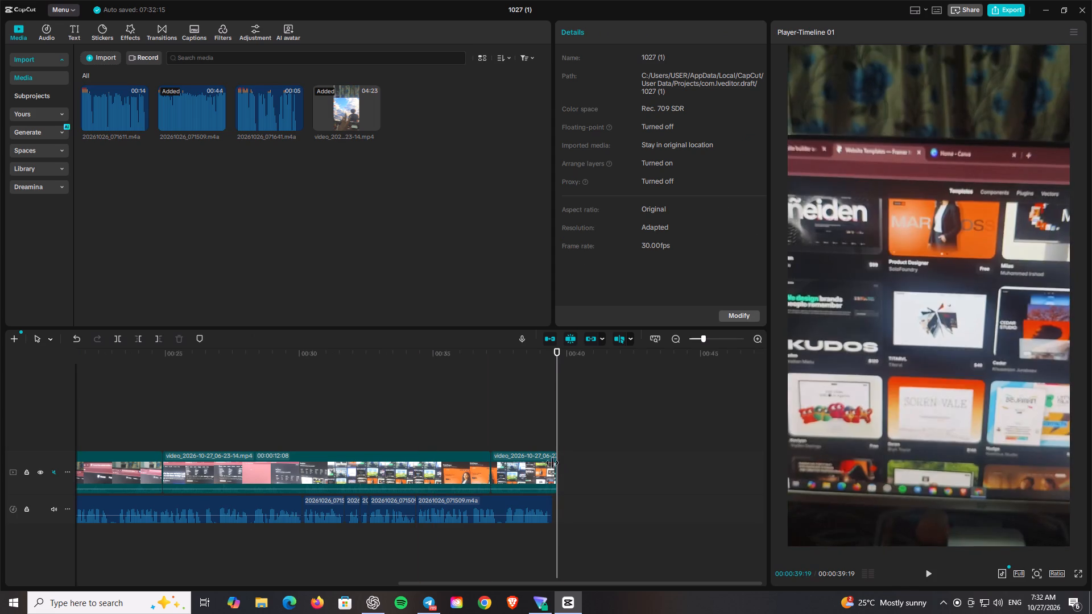
{"action": "left_click", "coordinate": [551, 462]}
{"action": "left_click_drag", "start_coordinate": [555, 462], "coordinate": [548, 462]}
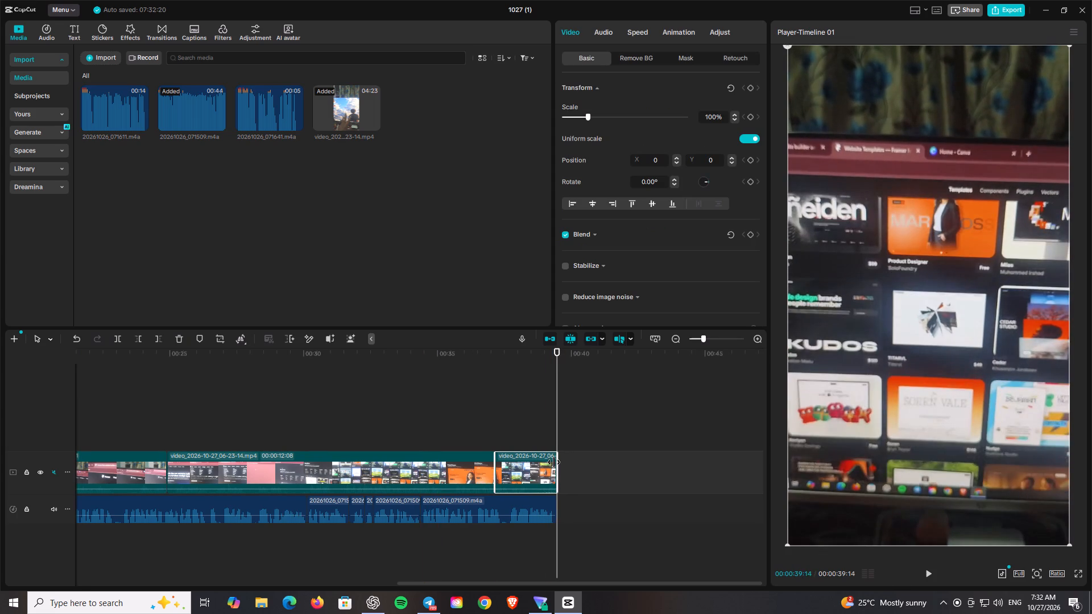
{"action": "left_click", "coordinate": [554, 462]}
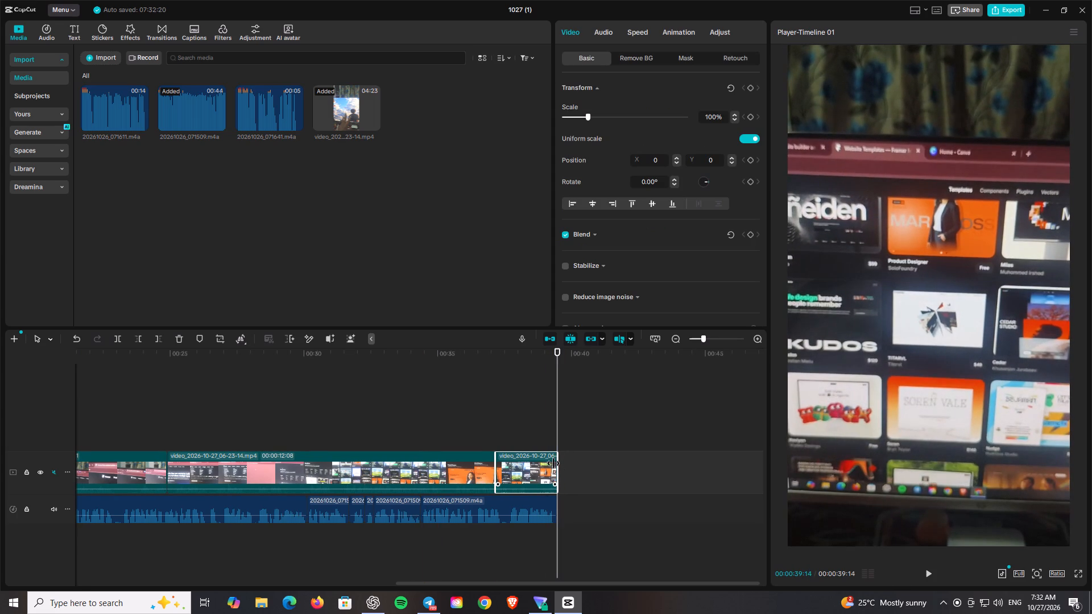
Return the playhead to the start of the timeline.
{"action": "left_click", "coordinate": [357, 372]}
{"action": "left_click_drag", "start_coordinate": [357, 372], "coordinate": [45, 362]}
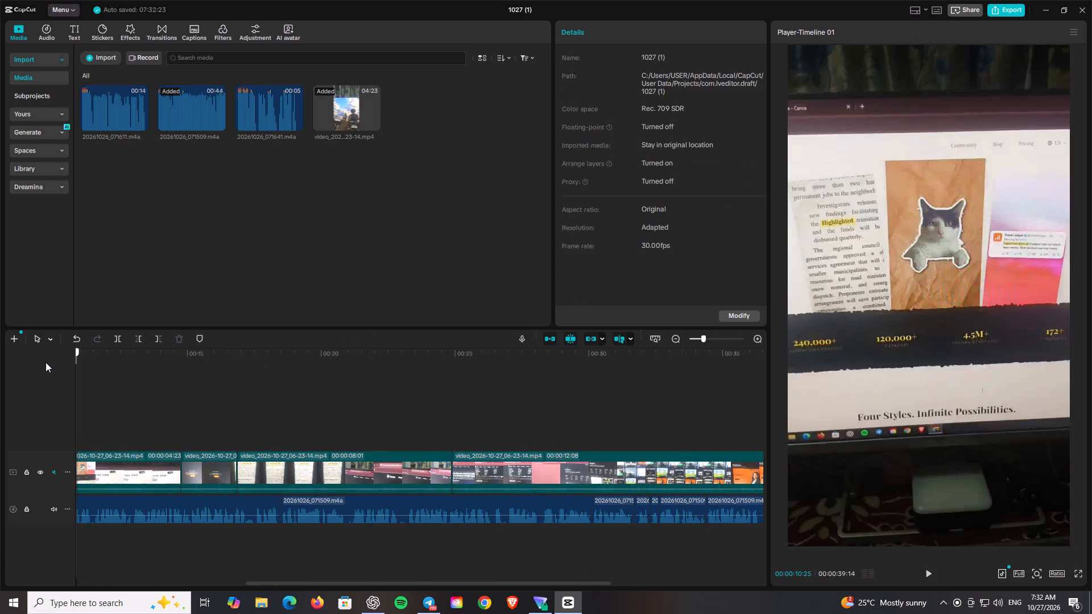
{"action": "left_click_drag", "start_coordinate": [45, 362], "coordinate": [43, 363]}
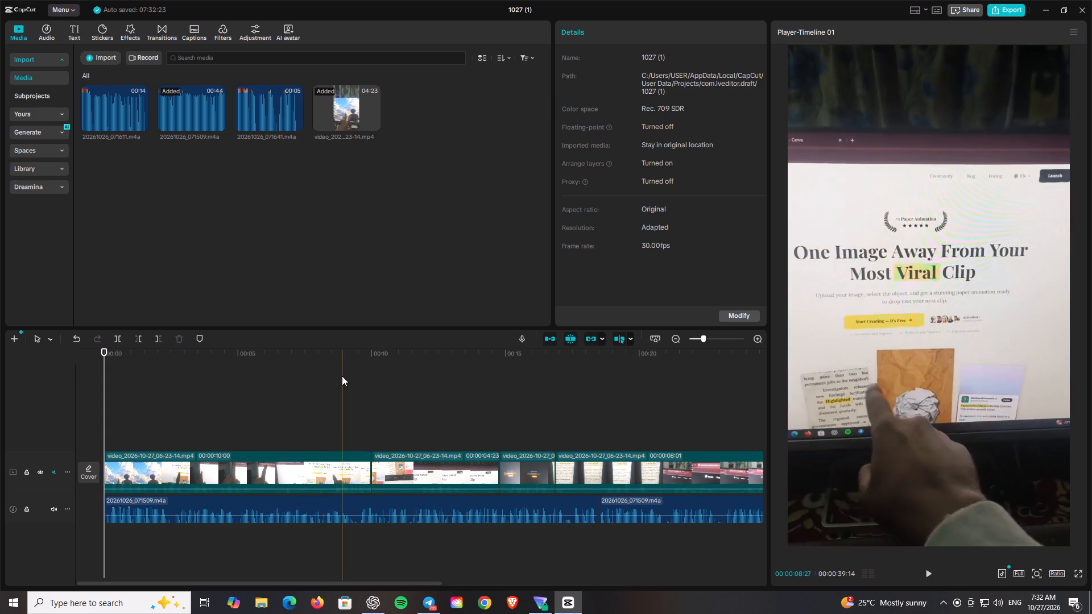
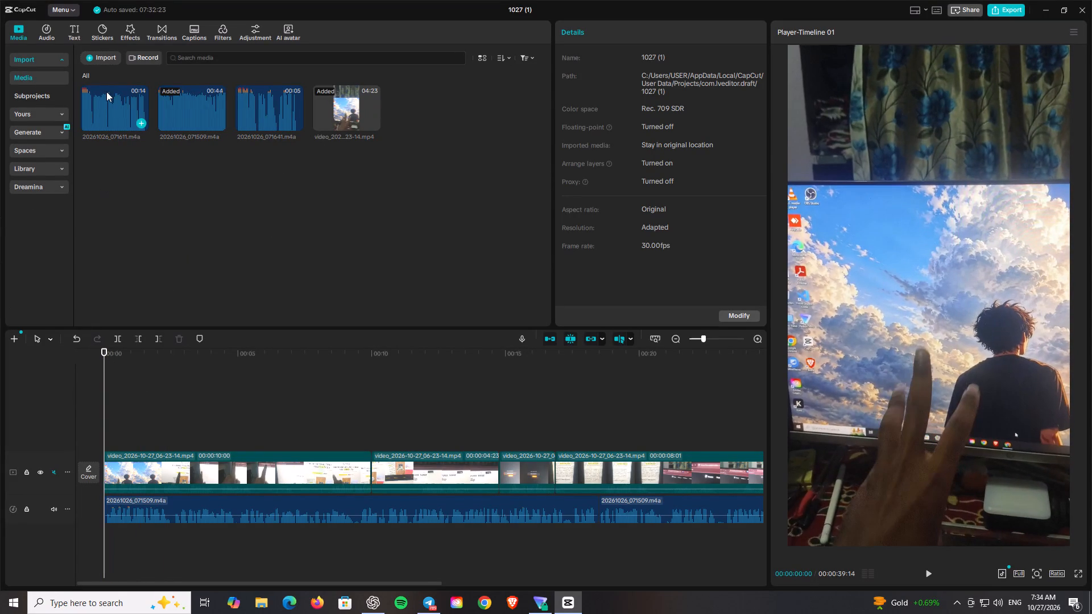
Browse the text templates, including the Trending, NEW and Hits categories, for a suitable title style.
{"action": "left_click", "coordinate": [76, 30]}
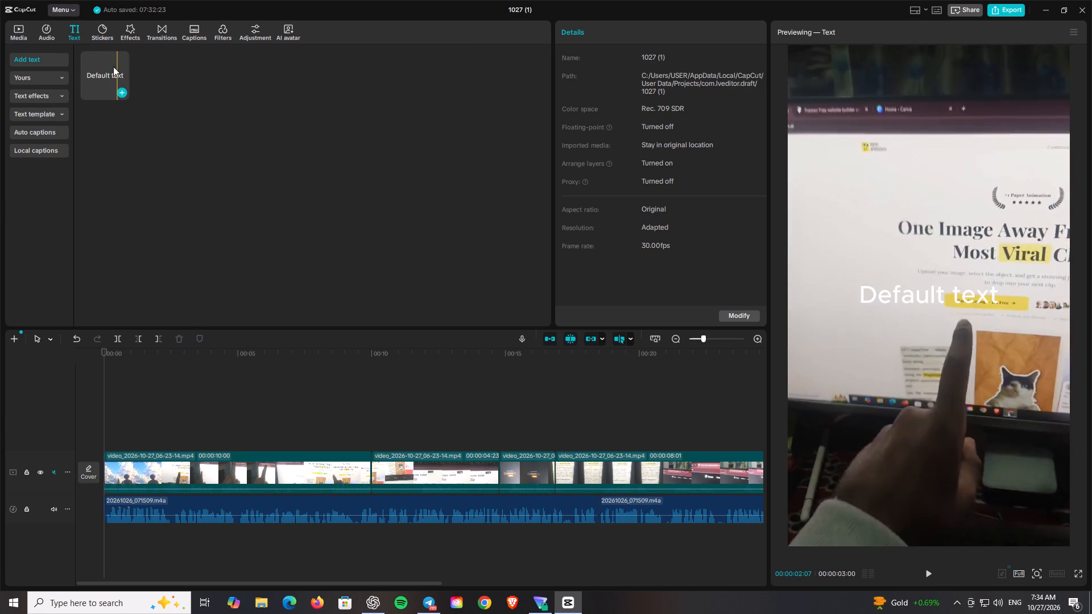
{"action": "left_click", "coordinate": [39, 116]}
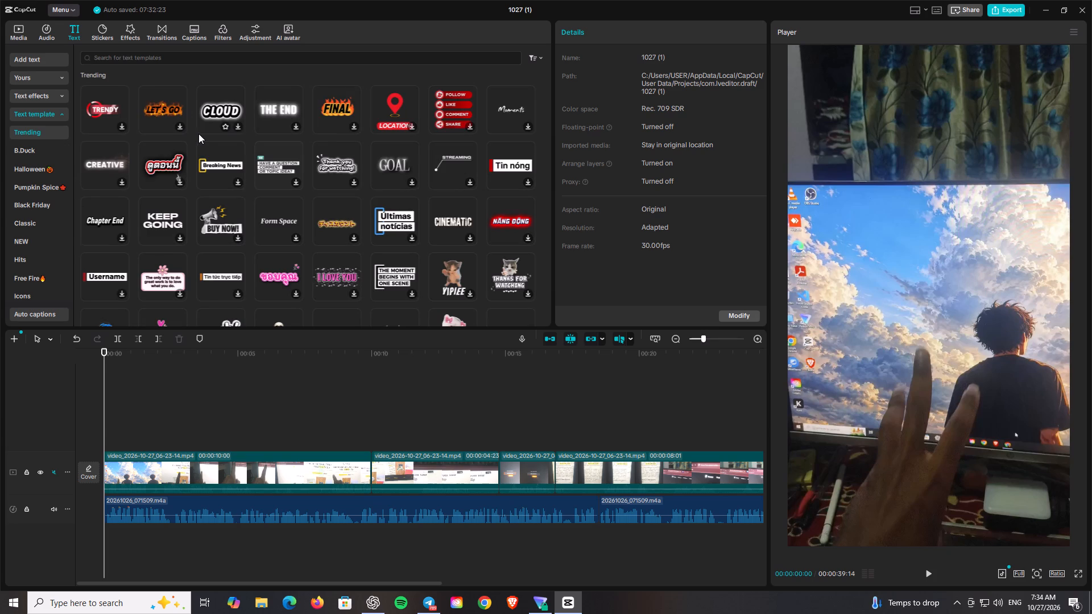
{"action": "scroll", "coordinate": [136, 157], "scroll_direction": "down", "scroll_amount": 2}
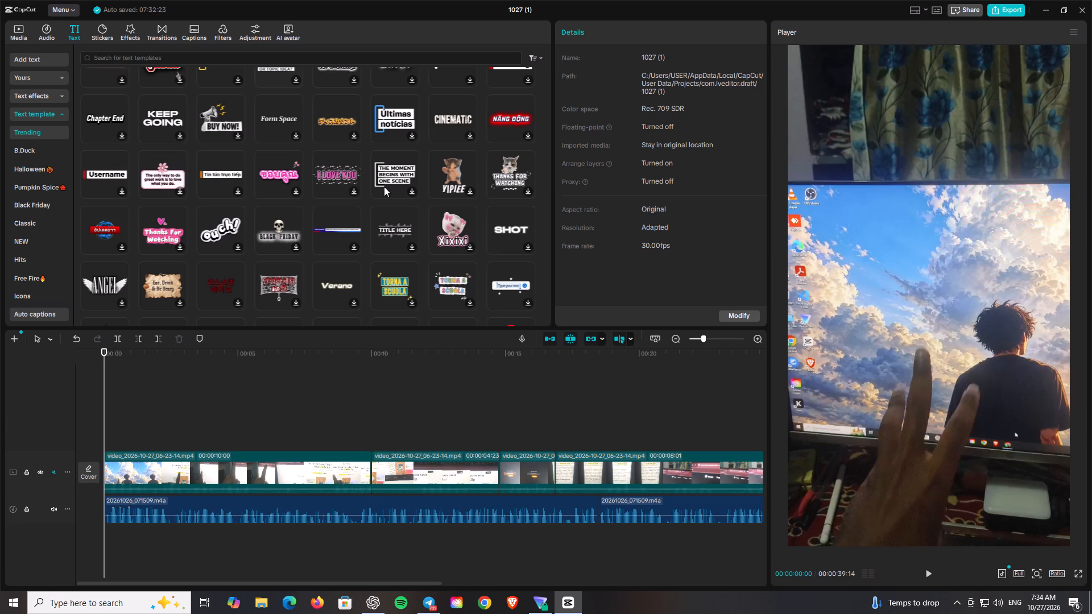
{"action": "scroll", "coordinate": [295, 217], "scroll_direction": "down", "scroll_amount": 2}
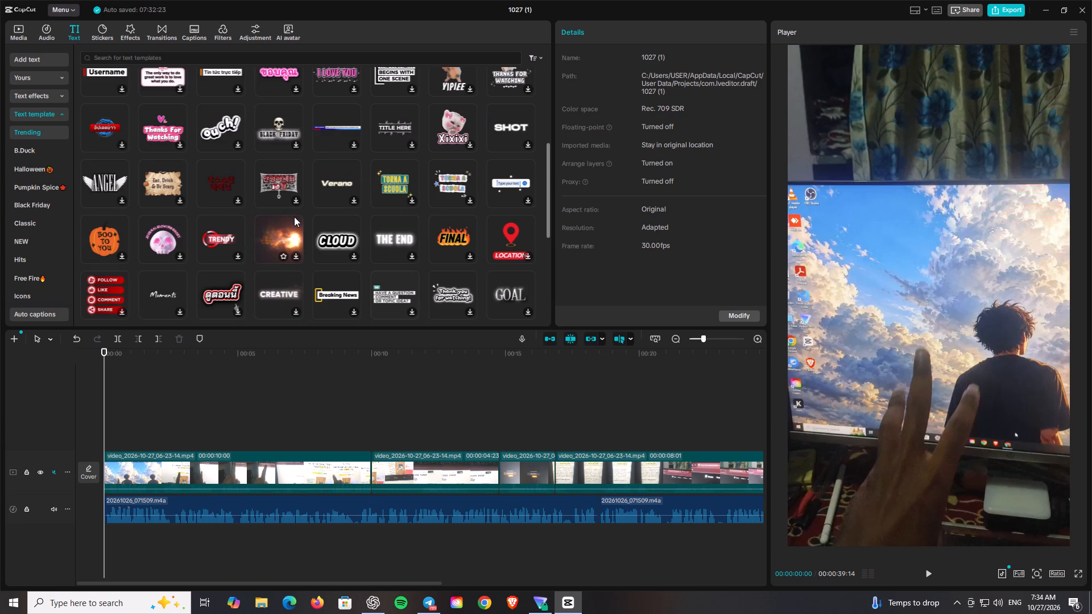
{"action": "scroll", "coordinate": [294, 217], "scroll_direction": "down", "scroll_amount": 2}
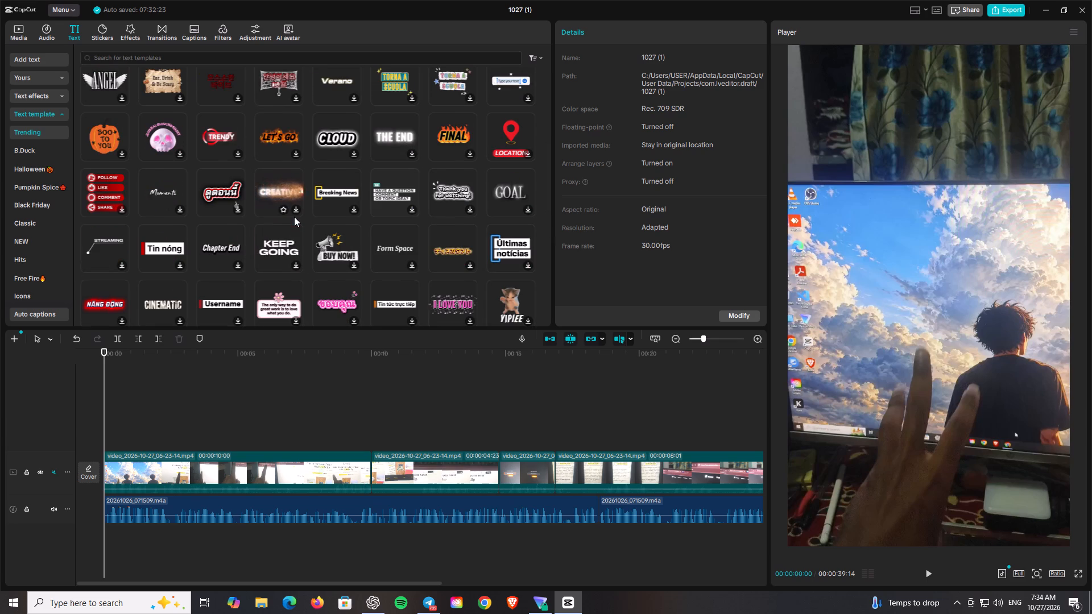
{"action": "scroll", "coordinate": [294, 217], "scroll_direction": "down", "scroll_amount": 2}
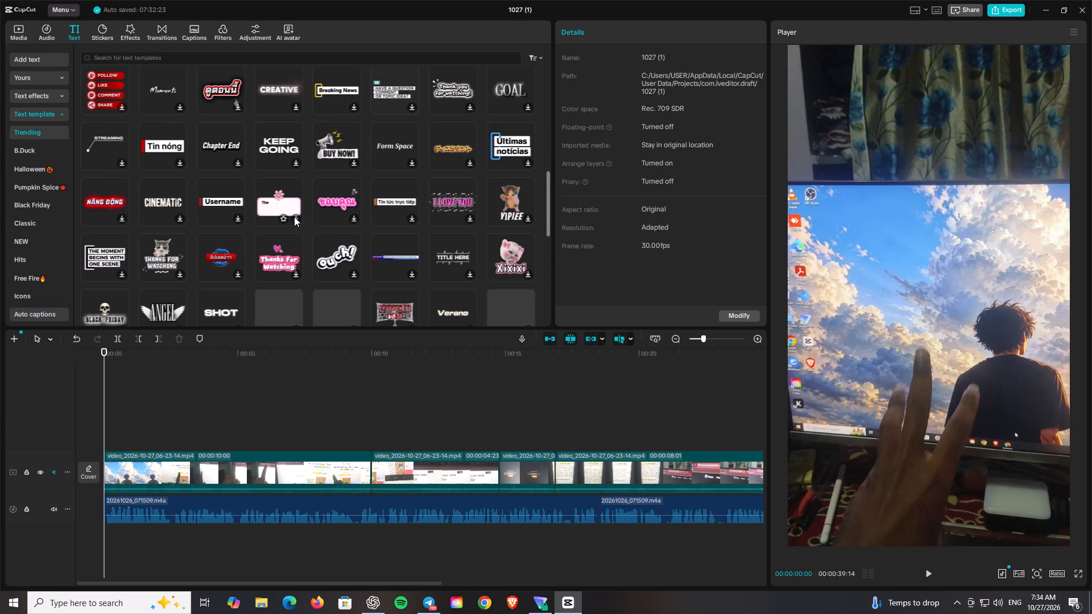
{"action": "scroll", "coordinate": [294, 217], "scroll_direction": "down", "scroll_amount": 2}
{"action": "scroll", "coordinate": [247, 221], "scroll_direction": "down", "scroll_amount": 1}
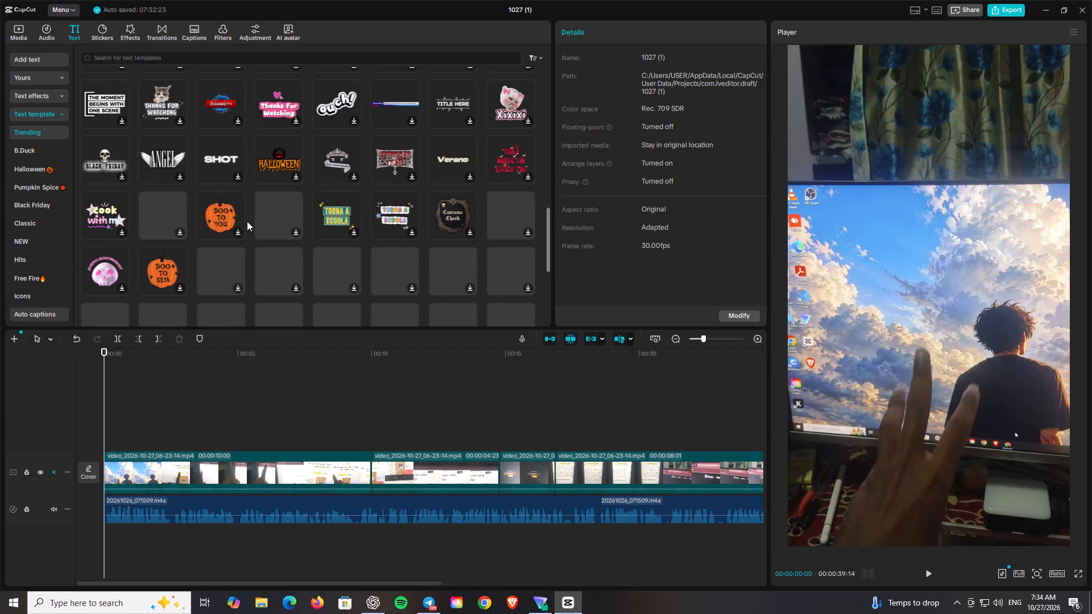
{"action": "left_click", "coordinate": [22, 243]}
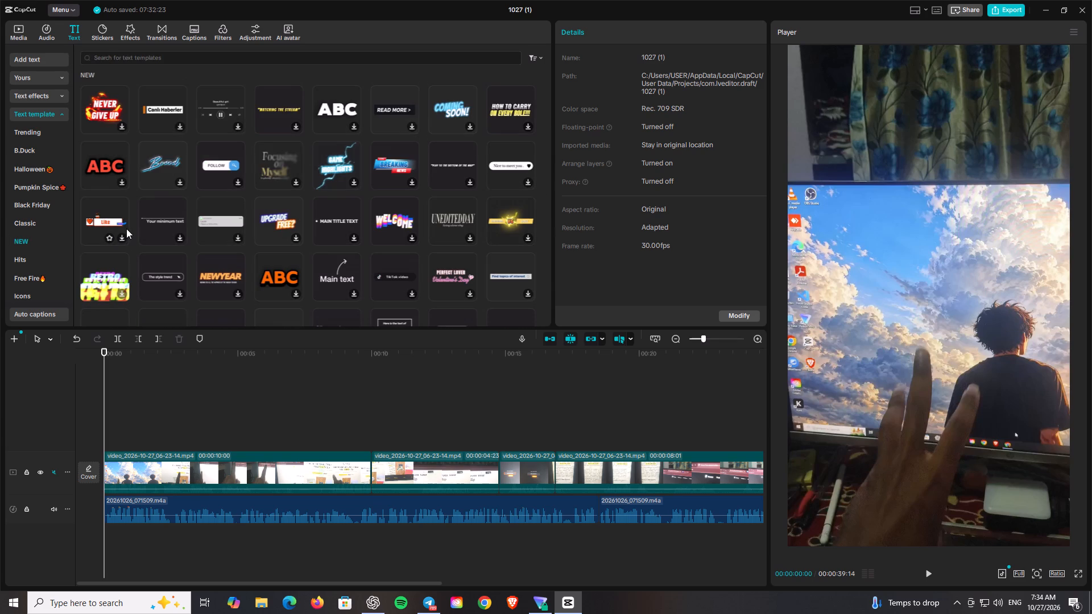
{"action": "scroll", "coordinate": [126, 228], "scroll_direction": "down", "scroll_amount": 1}
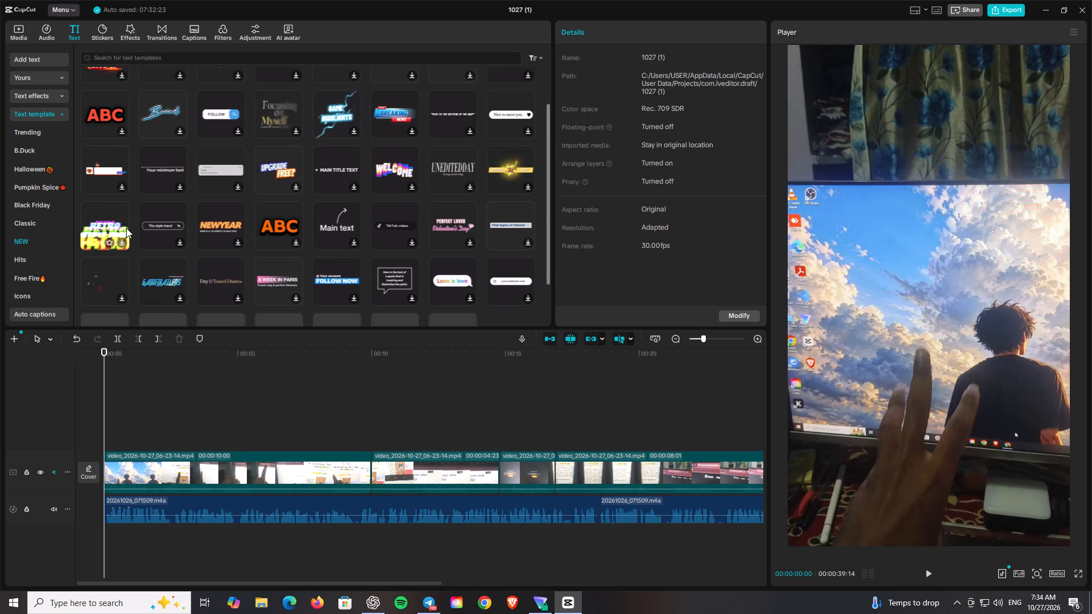
{"action": "scroll", "coordinate": [126, 228], "scroll_direction": "down", "scroll_amount": 3}
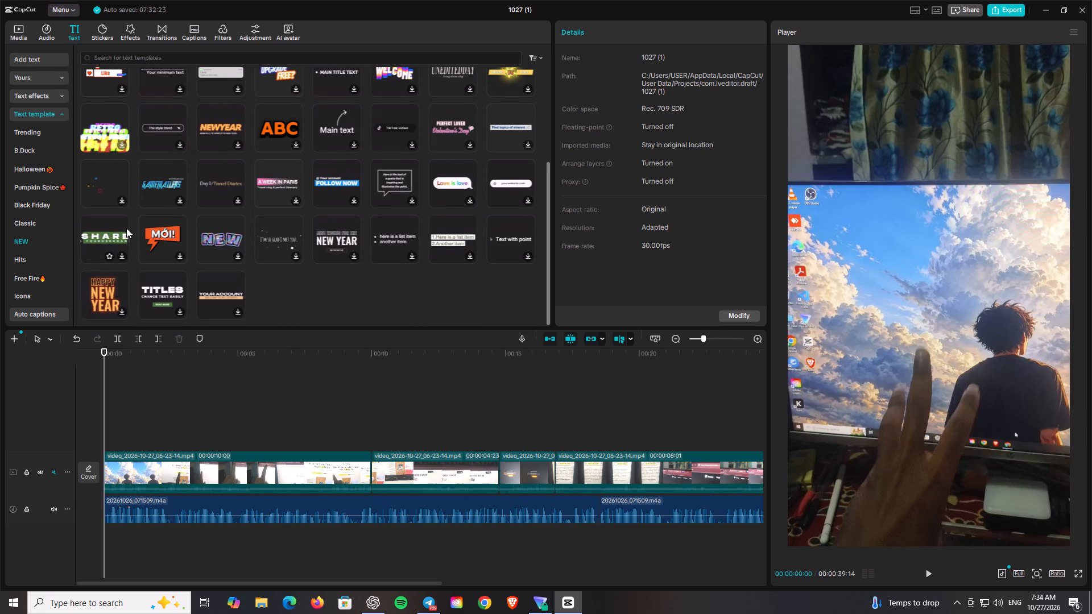
{"action": "scroll", "coordinate": [126, 228], "scroll_direction": "down", "scroll_amount": 2}
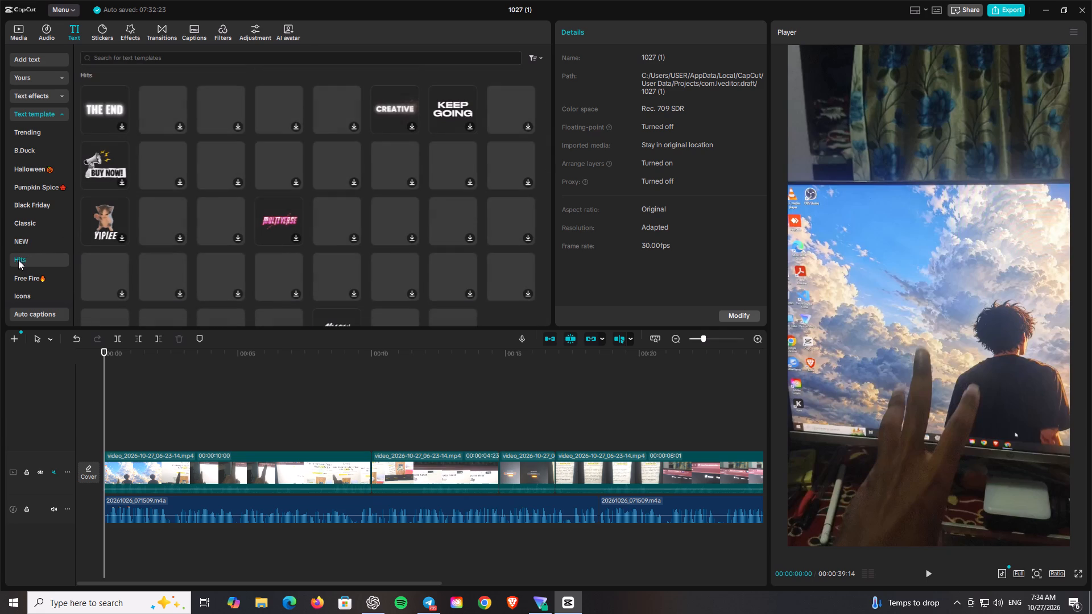
{"action": "scroll", "coordinate": [22, 275], "scroll_direction": "down", "scroll_amount": 4}
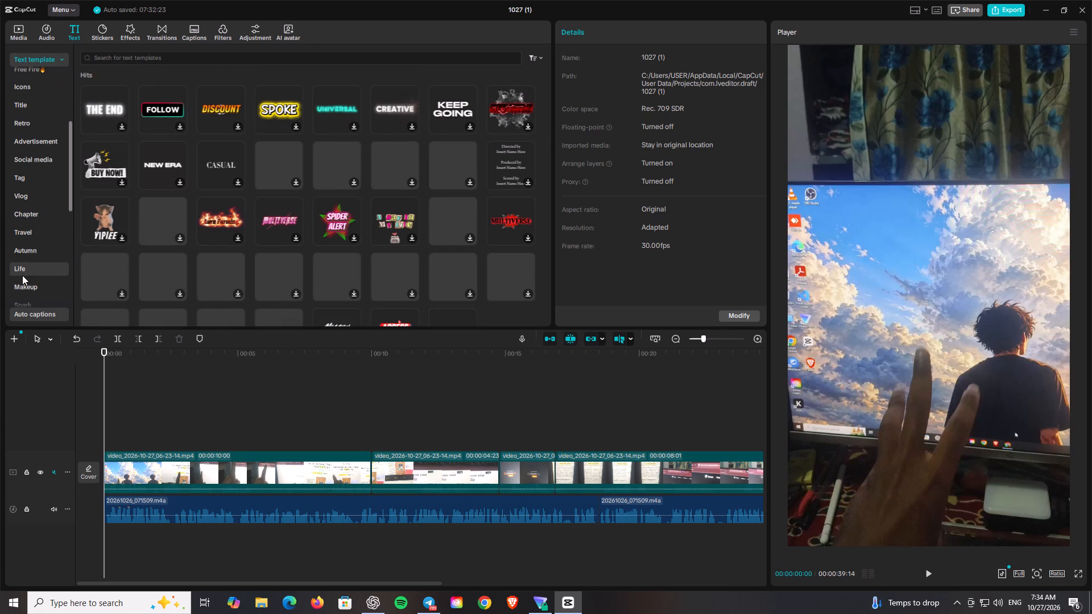
{"action": "scroll", "coordinate": [22, 275], "scroll_direction": "down", "scroll_amount": 7}
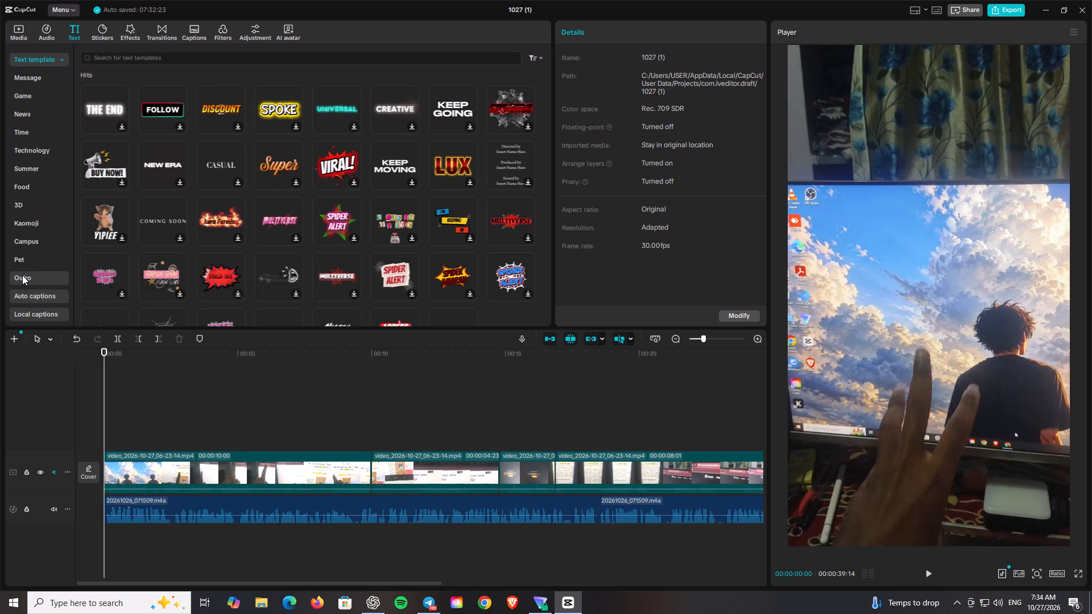
{"action": "scroll", "coordinate": [22, 275], "scroll_direction": "up", "scroll_amount": 20}
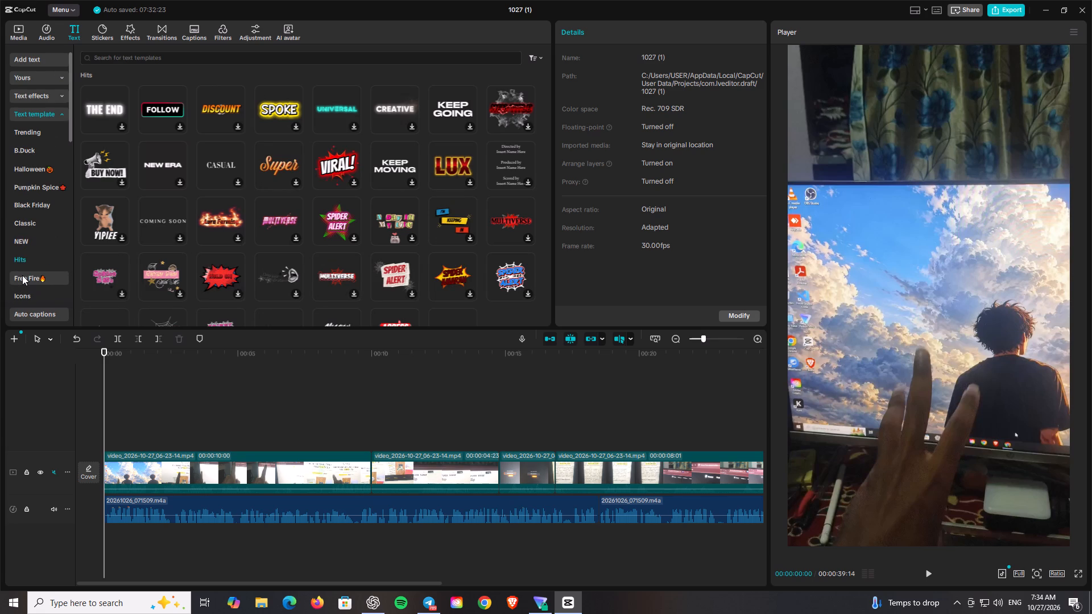
Add a default text clip at the start of the timeline, above the video.
{"action": "left_click", "coordinate": [37, 64]}
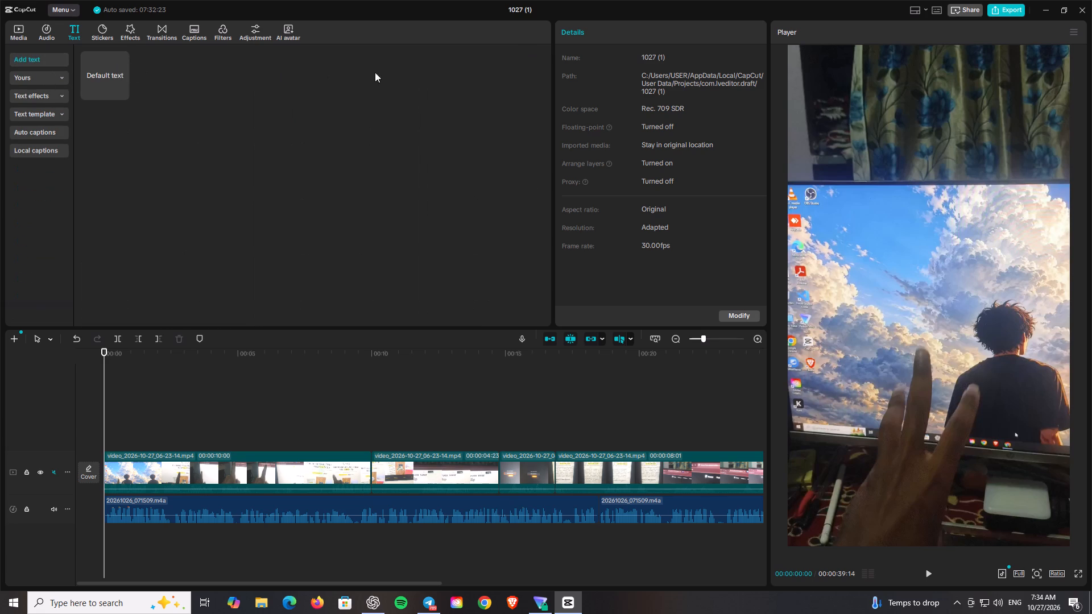
{"action": "left_click", "coordinate": [124, 87]}
{"action": "left_click", "coordinate": [123, 90]}
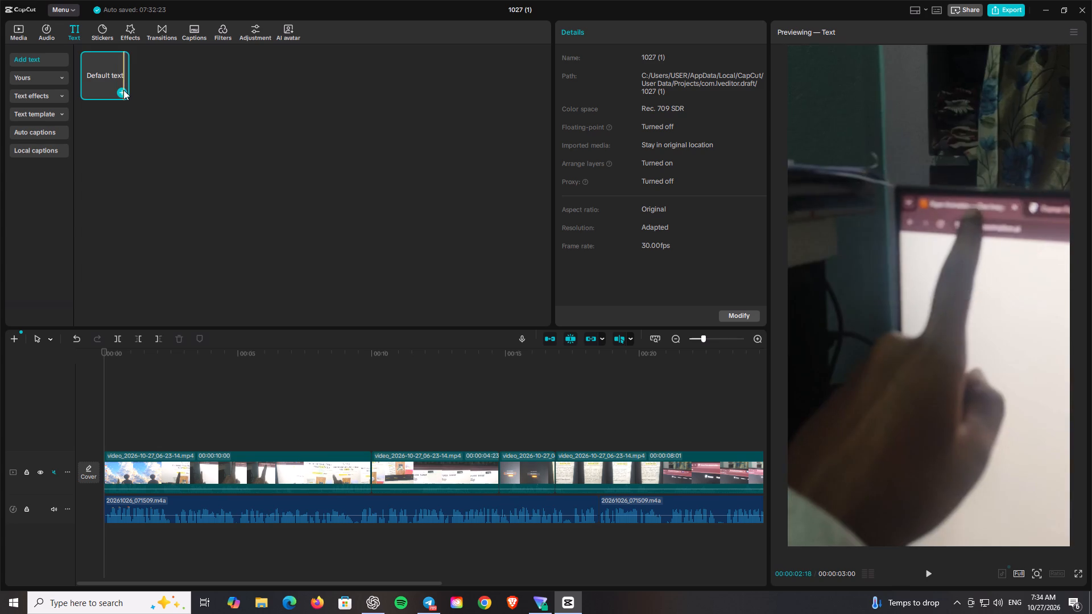
Replace the text clip's placeholder wording with "3 Secret Website Hacks You Must Know".
{"action": "left_click_drag", "start_coordinate": [620, 88], "coordinate": [510, 84]}
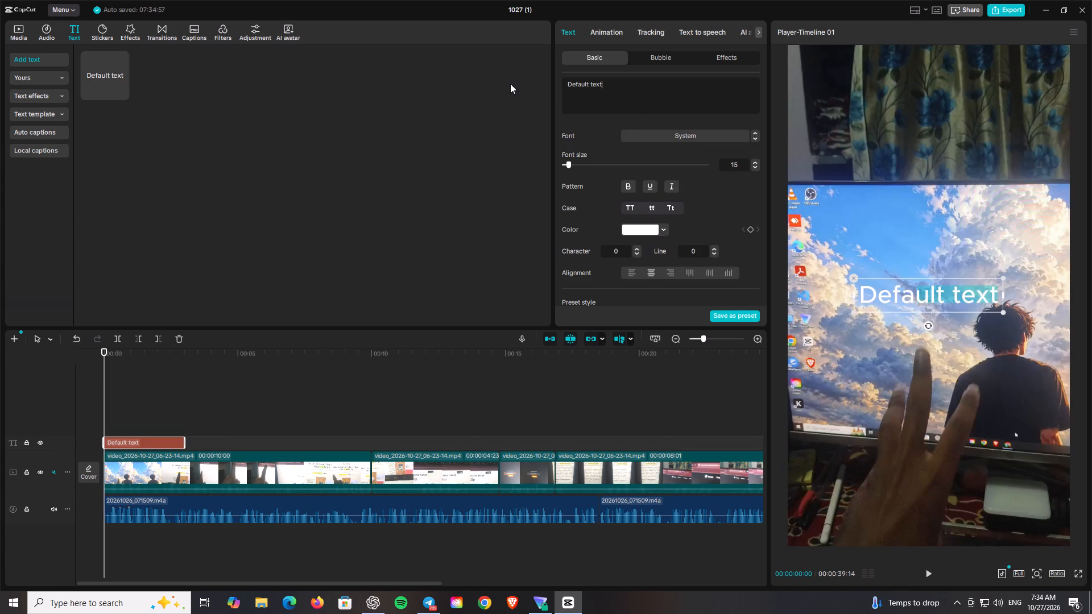
{"action": "left_click_drag", "start_coordinate": [510, 84], "coordinate": [507, 84]}
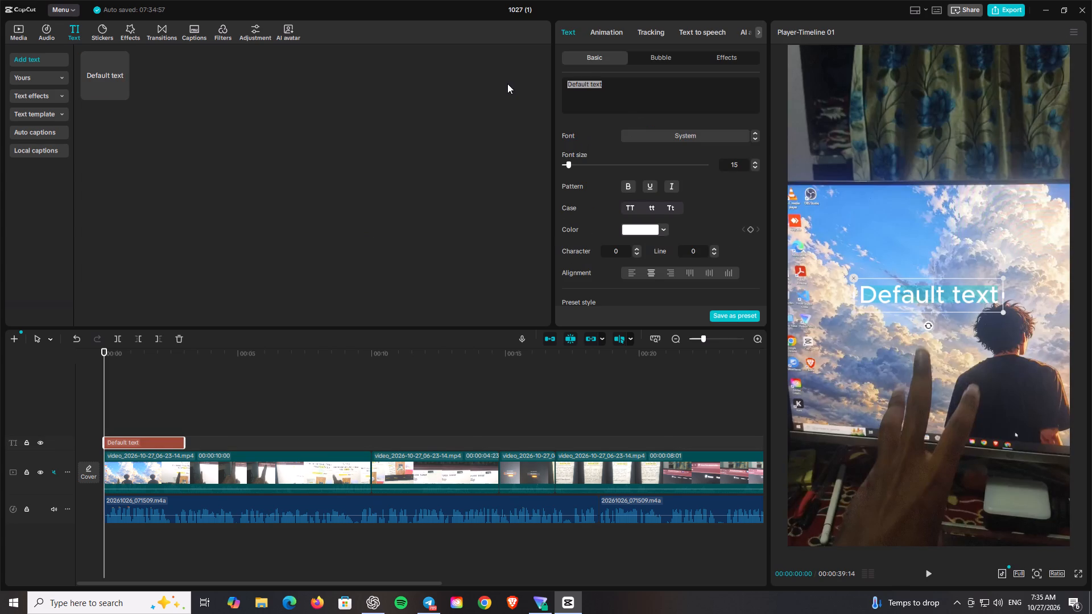
{"action": "type", "text": "3"}
{"action": "key", "text": "space"}
{"action": "key", "text": "s"}
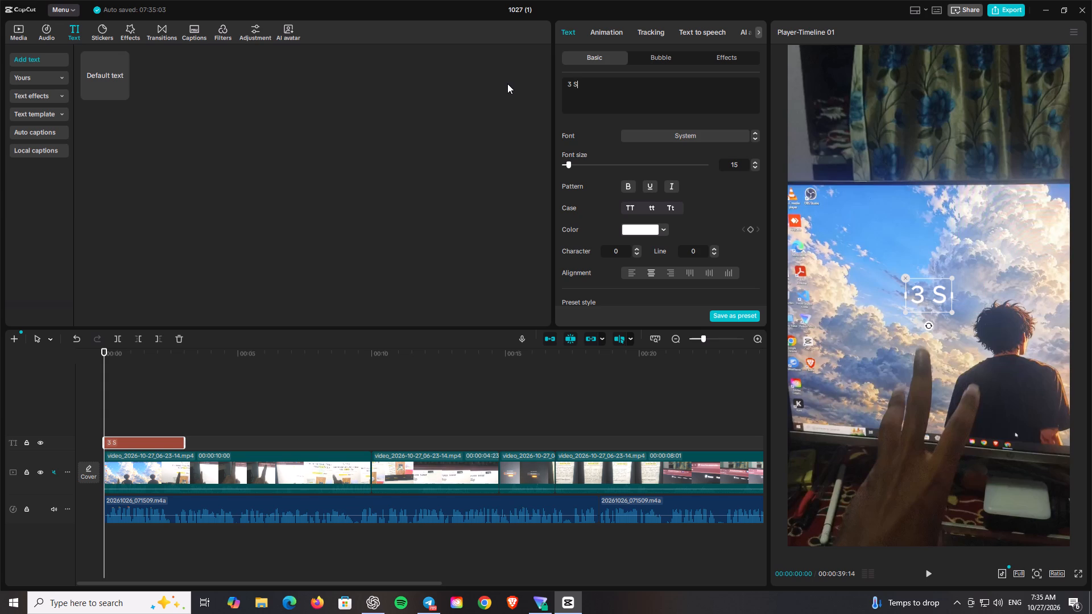
{"action": "type", "text": "EC"}
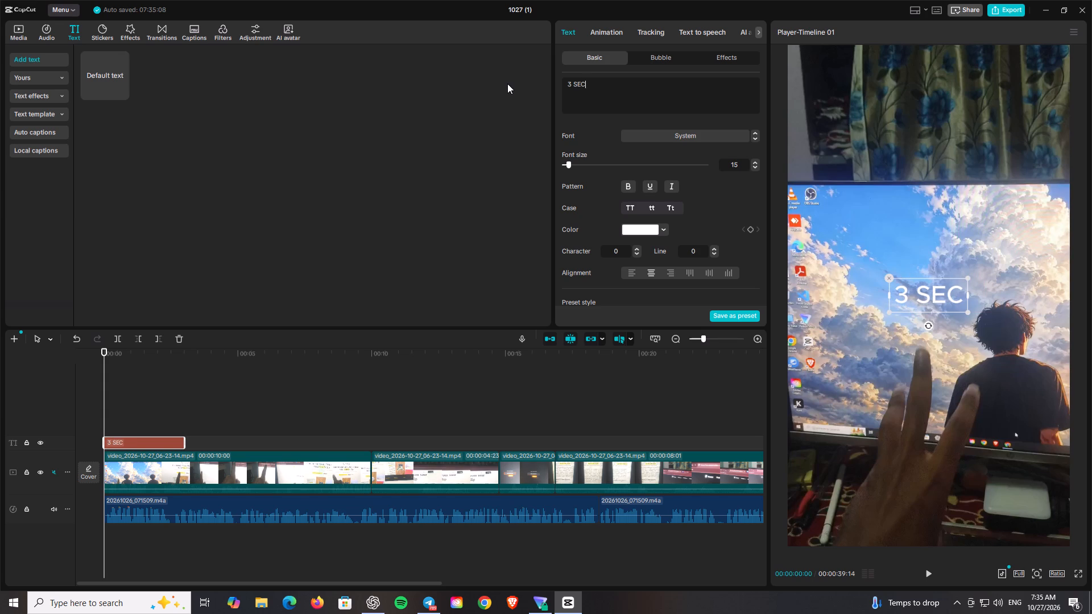
{"action": "key", "text": "BackSpace"}
{"action": "key", "text": "BackSpace"}
{"action": "type", "text": "e"}
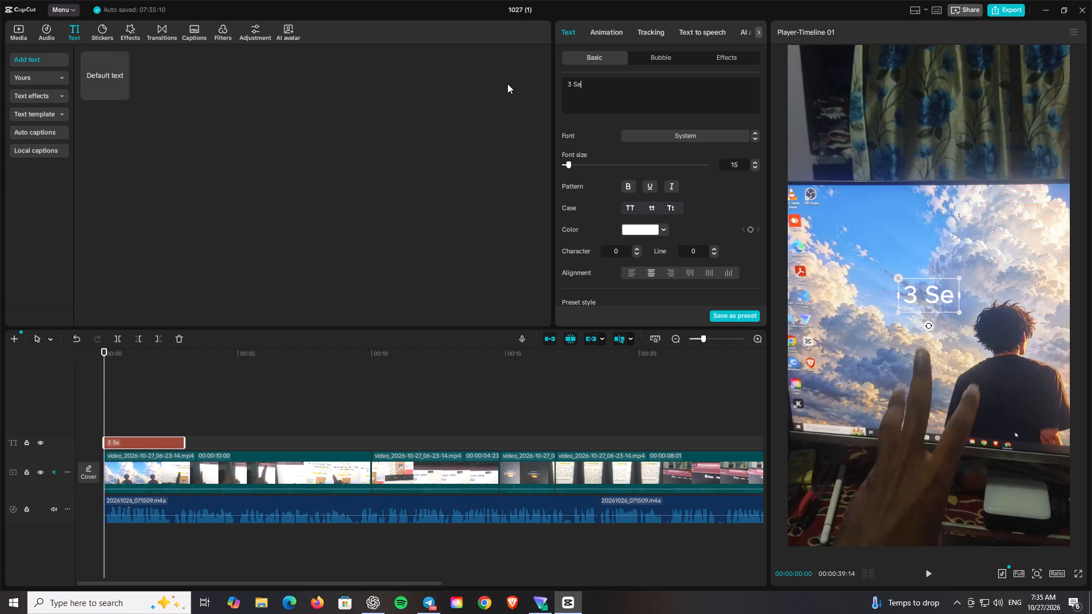
{"action": "key", "text": "space"}
{"action": "key", "text": "BackSpace"}
{"action": "key", "text": "c"}
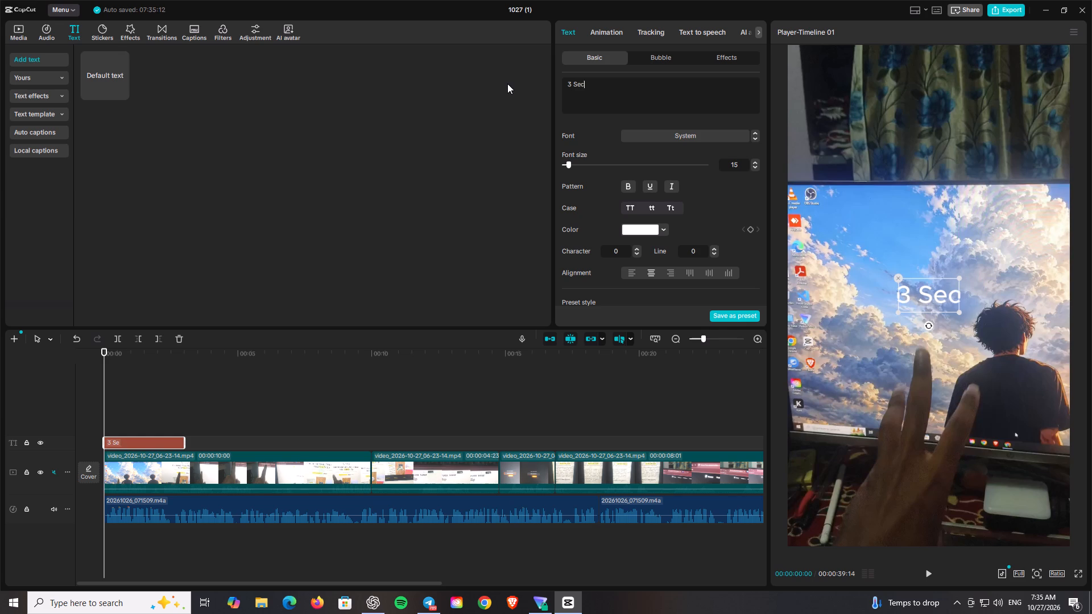
{"action": "type", "text": "ret"}
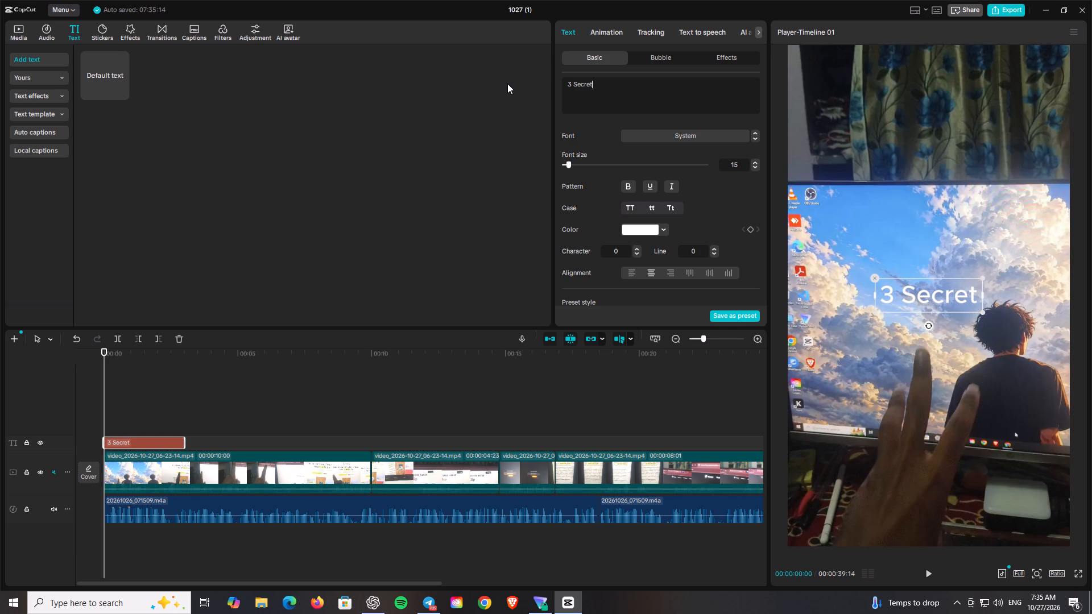
{"action": "key", "text": "space"}
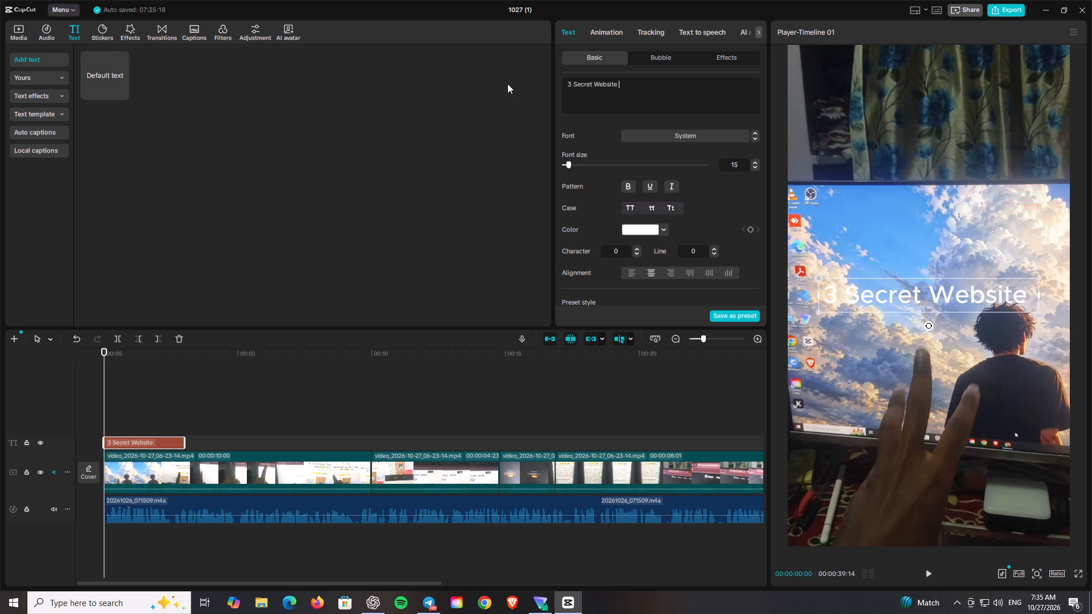
{"action": "key", "text": "h"}
{"action": "type", "text": "acks"}
{"action": "key", "text": "space"}
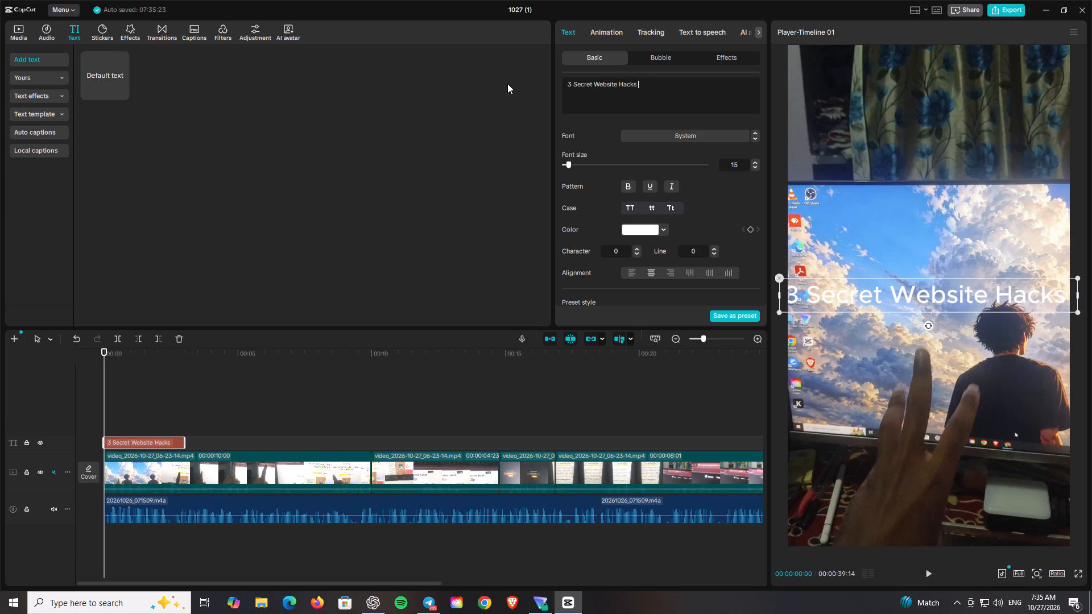
{"action": "key", "text": "BackSpace"}
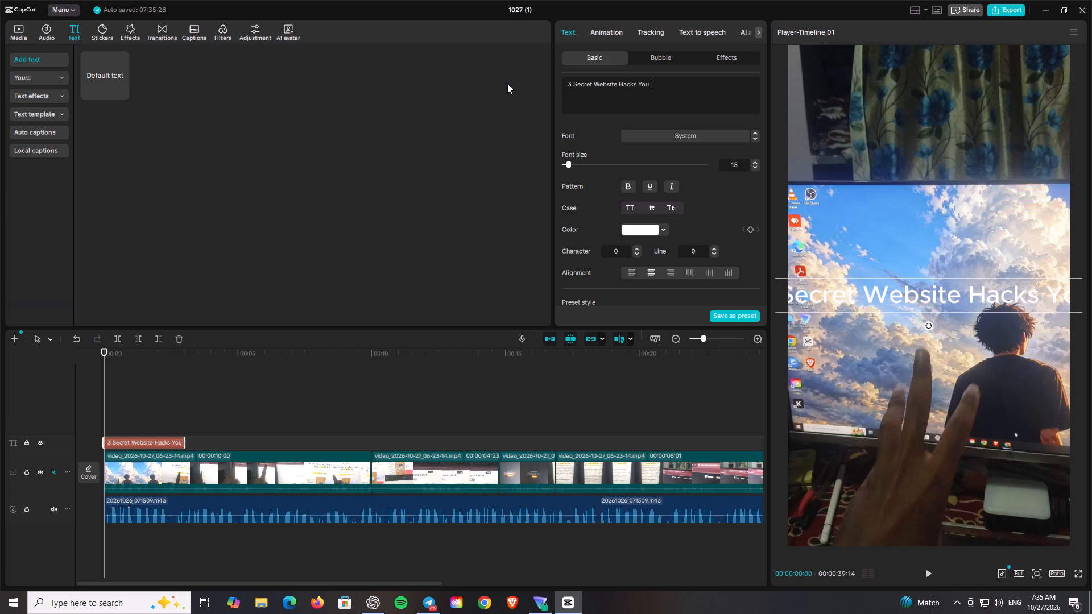
{"action": "key", "text": "m"}
{"action": "key", "text": "u"}
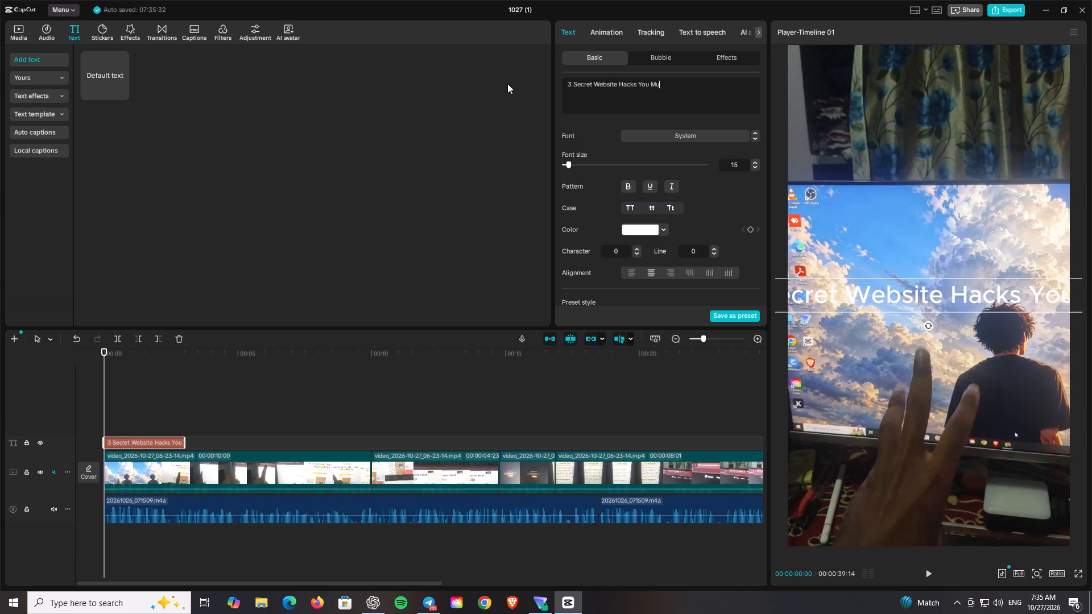
{"action": "type", "text": "st"}
{"action": "key", "text": "space"}
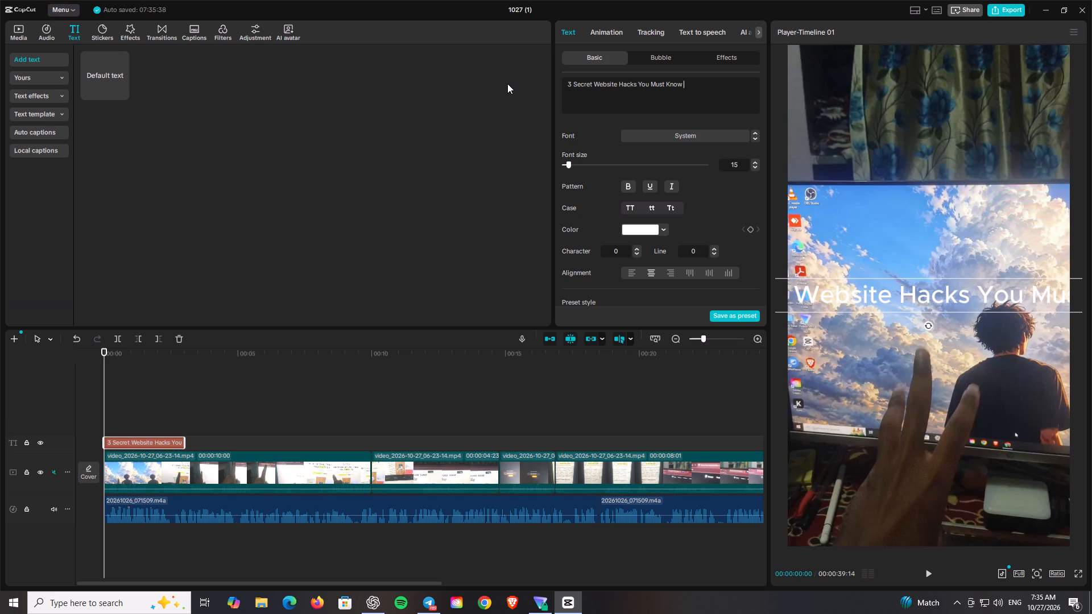
Browse the bubble styles for a suitable background shape for the opening title.
{"action": "left_click", "coordinate": [675, 55]}
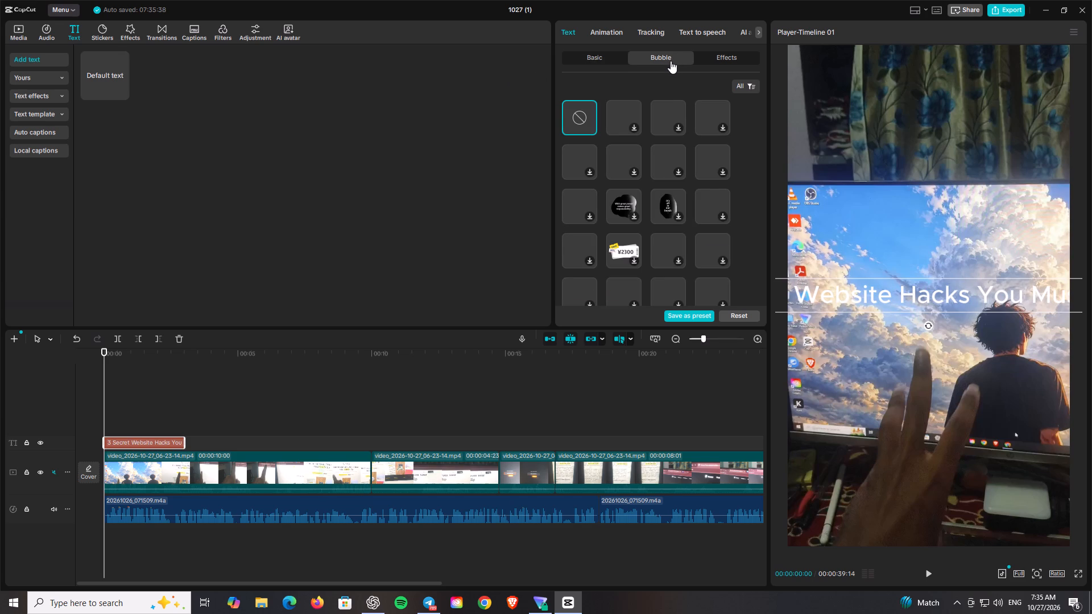
{"action": "scroll", "coordinate": [647, 139], "scroll_direction": "down", "scroll_amount": 1}
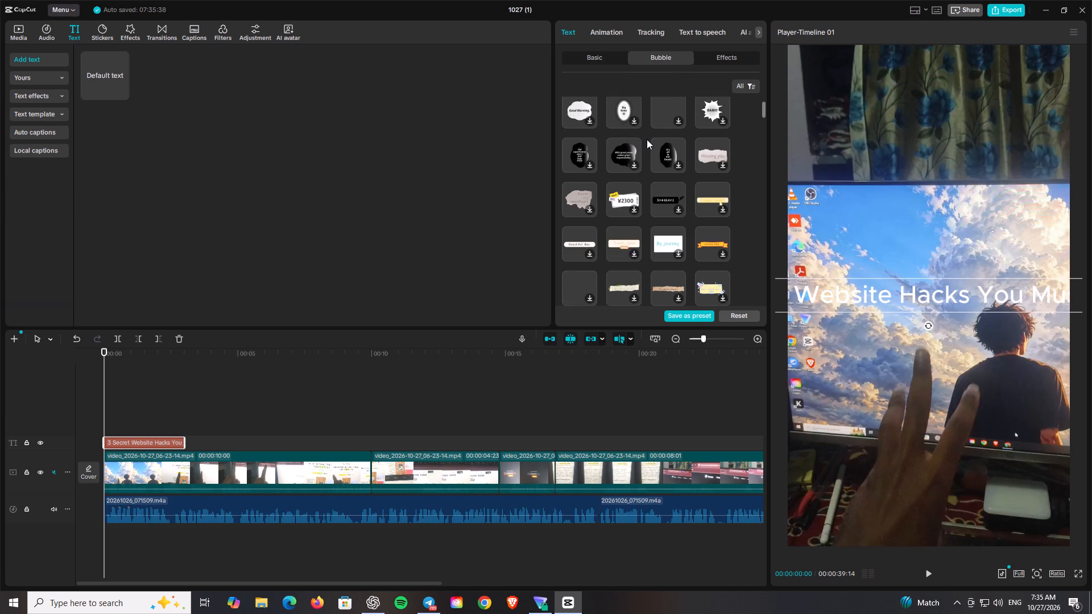
{"action": "scroll", "coordinate": [647, 139], "scroll_direction": "down", "scroll_amount": 2}
{"action": "scroll", "coordinate": [647, 139], "scroll_direction": "up", "scroll_amount": 1}
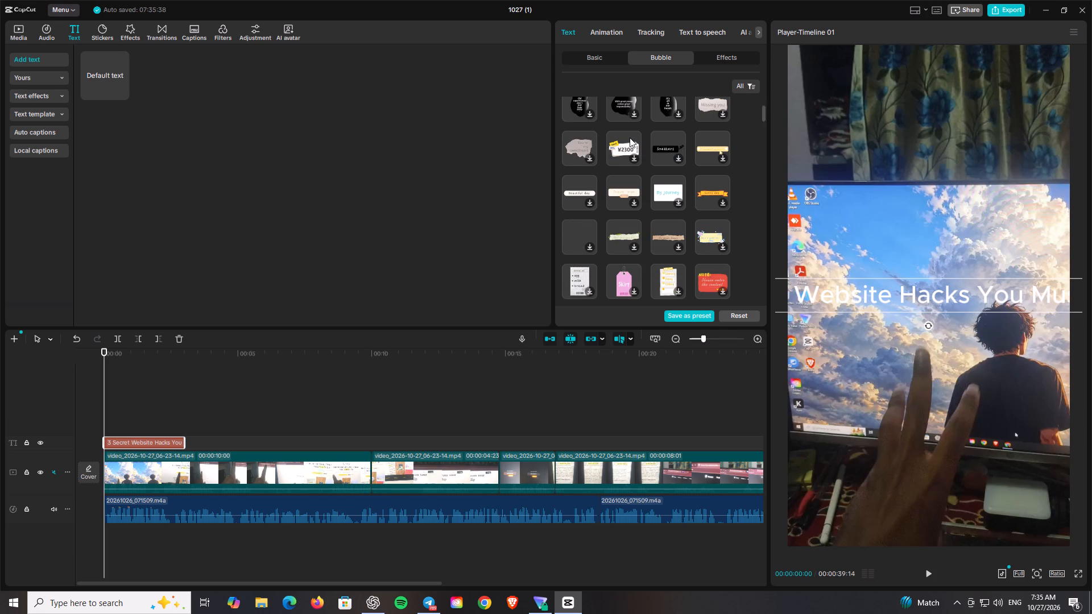
{"action": "scroll", "coordinate": [630, 138], "scroll_direction": "down", "scroll_amount": 3}
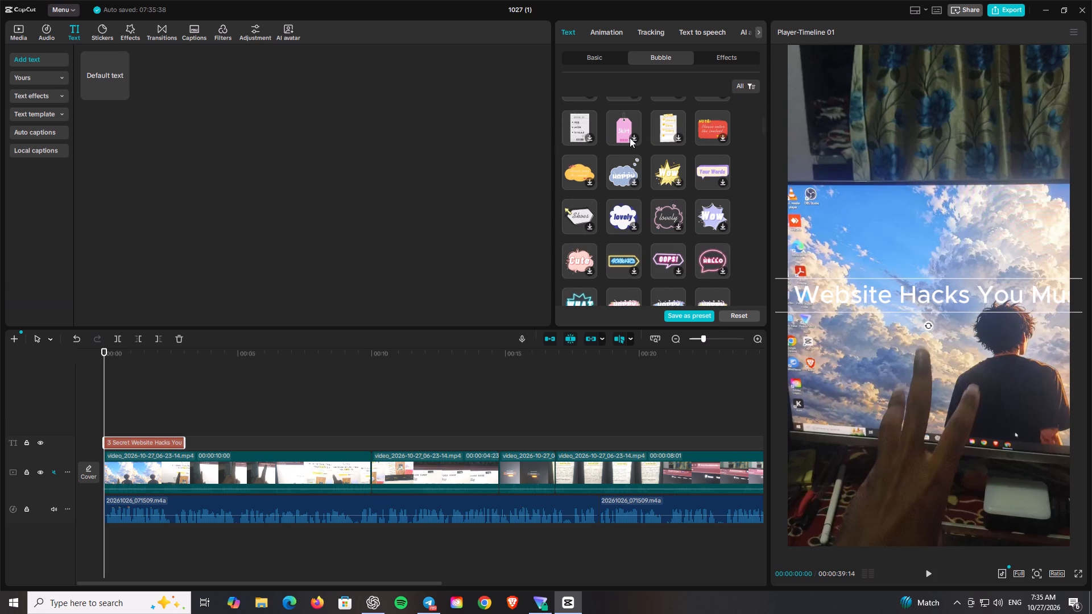
{"action": "scroll", "coordinate": [630, 138], "scroll_direction": "down", "scroll_amount": 9}
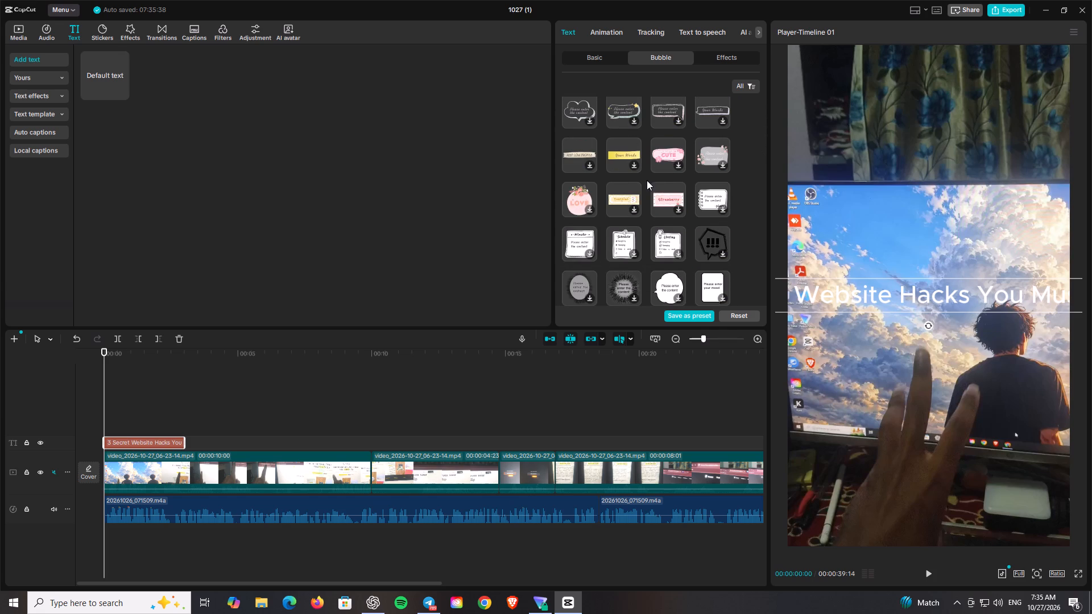
{"action": "scroll", "coordinate": [638, 238], "scroll_direction": "down", "scroll_amount": 3}
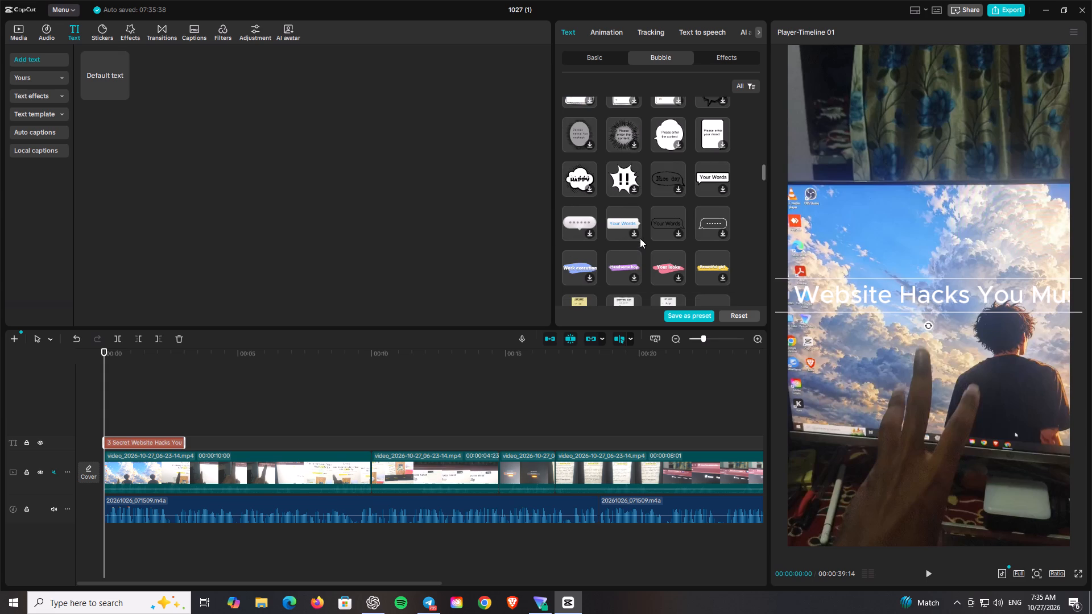
{"action": "scroll", "coordinate": [598, 229], "scroll_direction": "down", "scroll_amount": 3}
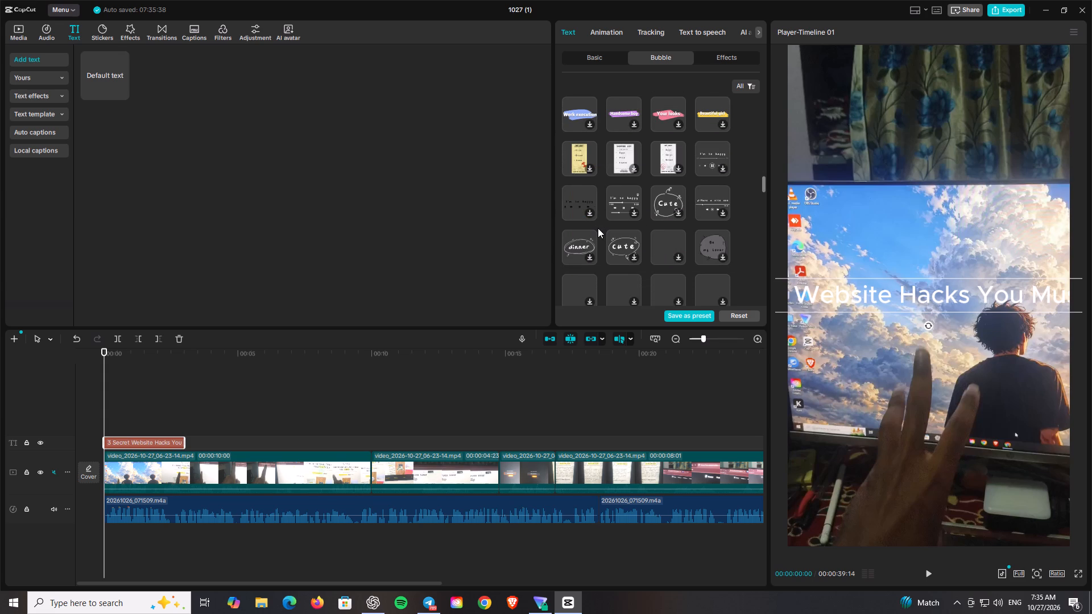
{"action": "scroll", "coordinate": [598, 228], "scroll_direction": "down", "scroll_amount": 4}
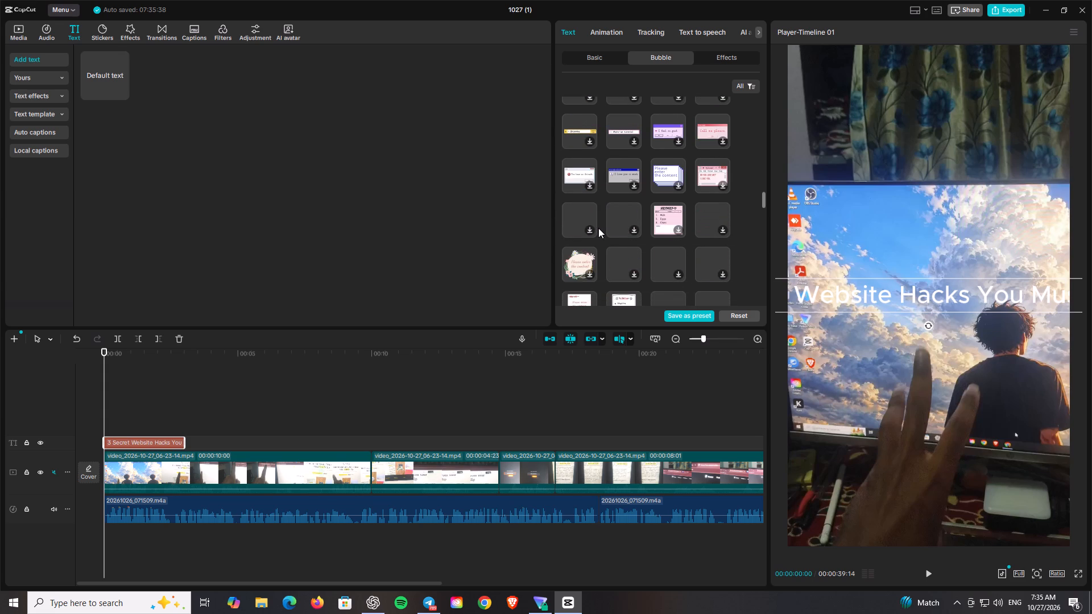
{"action": "scroll", "coordinate": [631, 223], "scroll_direction": "down", "scroll_amount": 4}
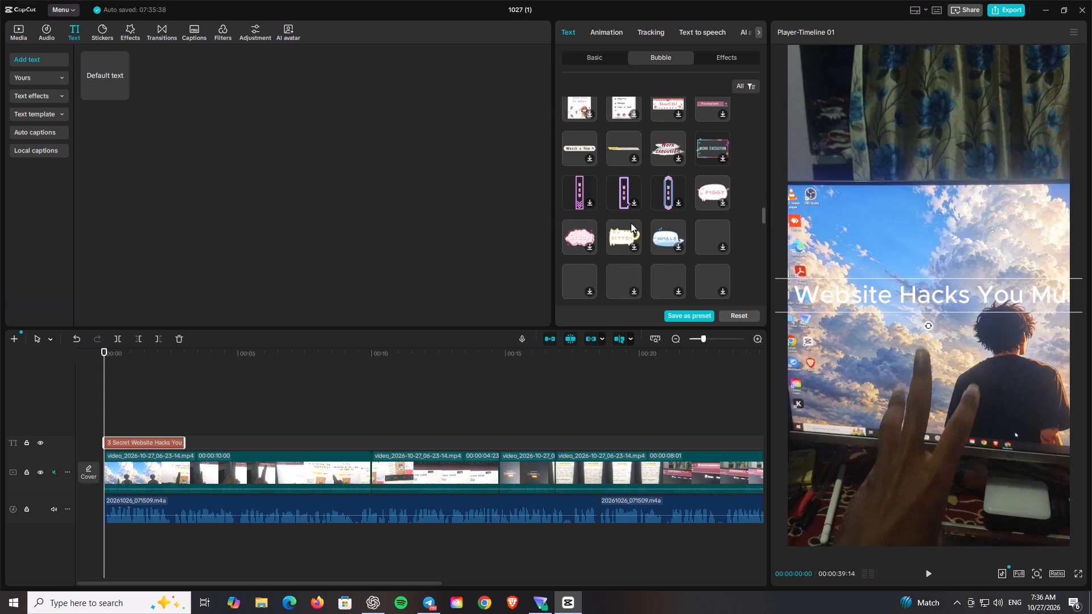
{"action": "scroll", "coordinate": [631, 223], "scroll_direction": "down", "scroll_amount": 7}
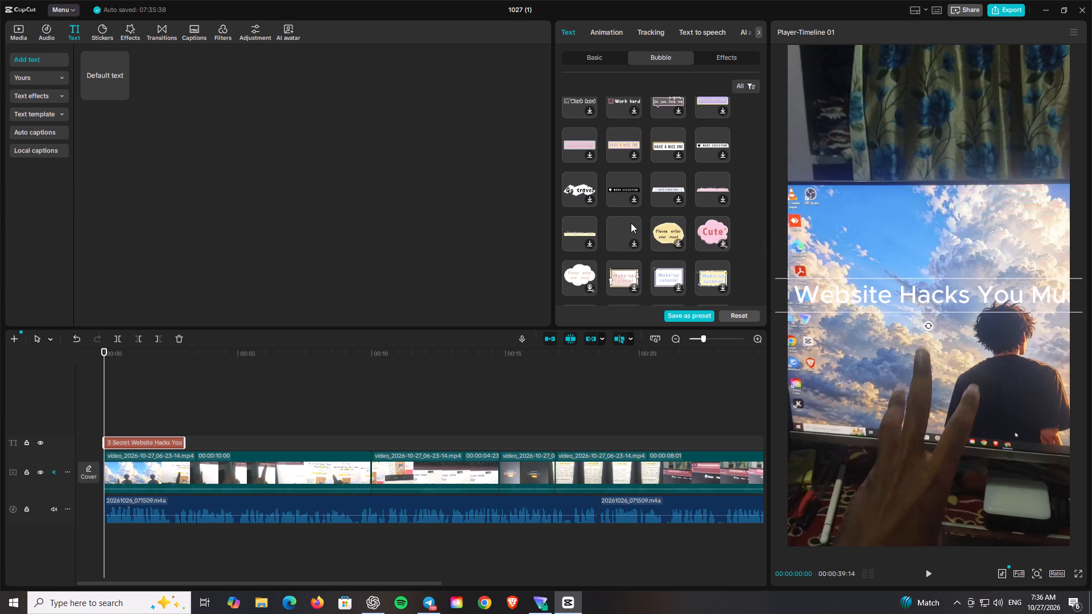
{"action": "scroll", "coordinate": [631, 223], "scroll_direction": "down", "scroll_amount": 9}
{"action": "scroll", "coordinate": [631, 223], "scroll_direction": "up", "scroll_amount": 4}
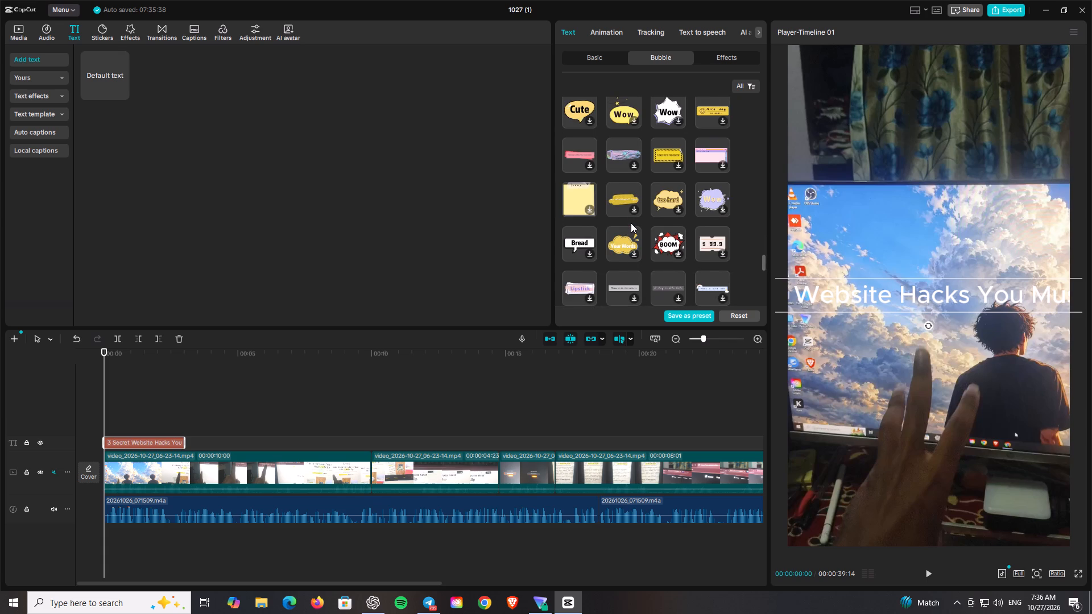
{"action": "scroll", "coordinate": [631, 223], "scroll_direction": "down", "scroll_amount": 1}
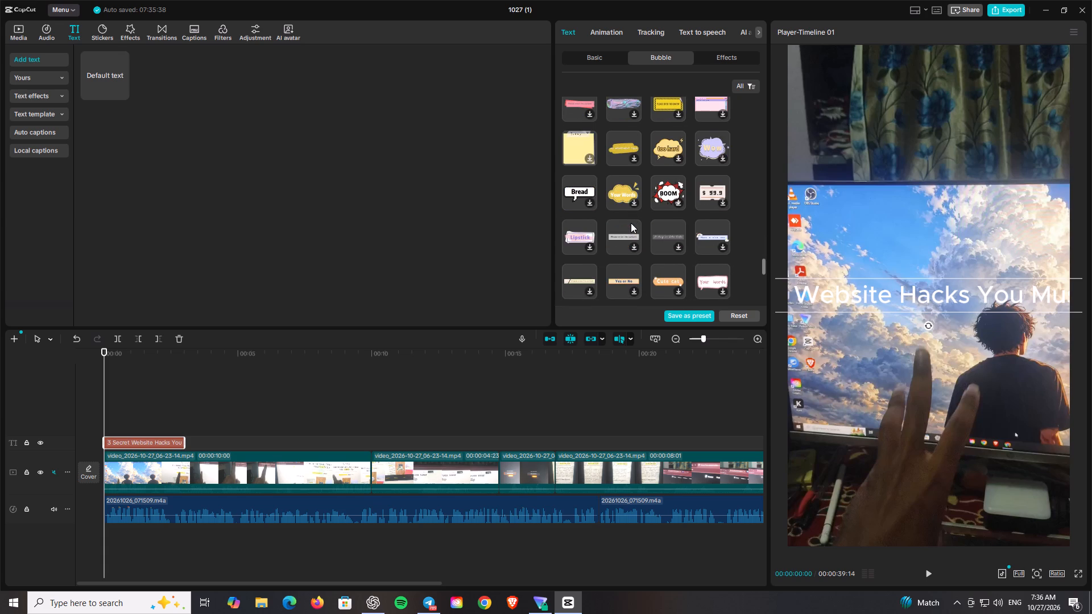
{"action": "scroll", "coordinate": [631, 223], "scroll_direction": "up", "scroll_amount": 4}
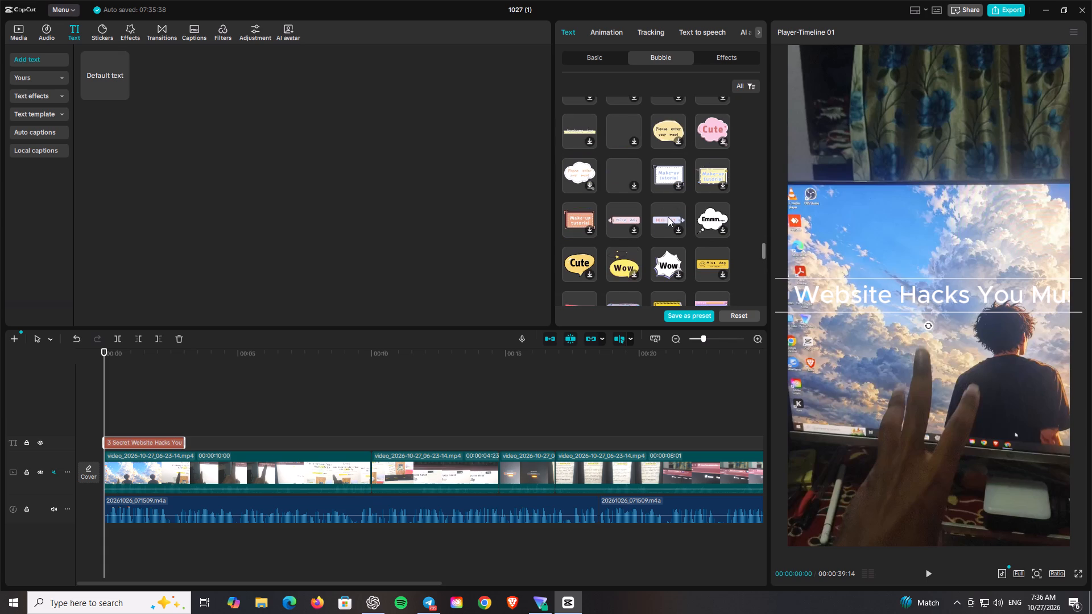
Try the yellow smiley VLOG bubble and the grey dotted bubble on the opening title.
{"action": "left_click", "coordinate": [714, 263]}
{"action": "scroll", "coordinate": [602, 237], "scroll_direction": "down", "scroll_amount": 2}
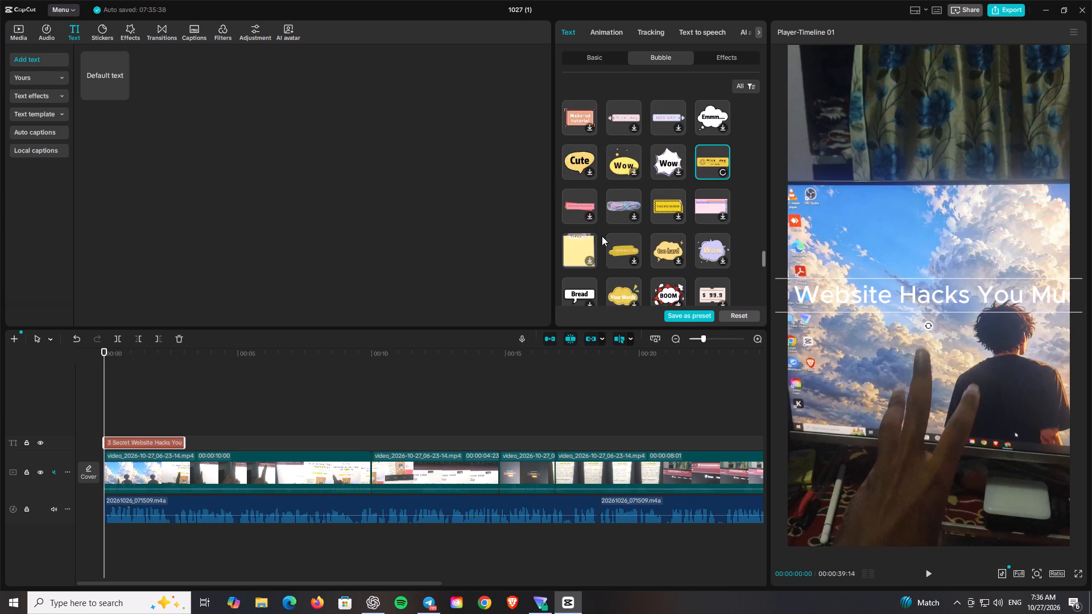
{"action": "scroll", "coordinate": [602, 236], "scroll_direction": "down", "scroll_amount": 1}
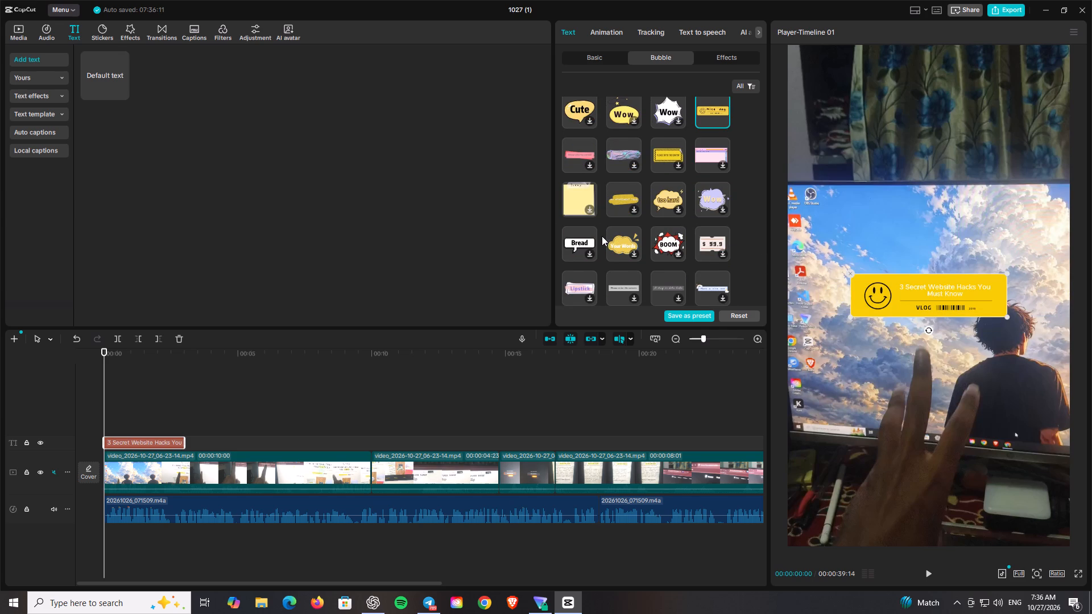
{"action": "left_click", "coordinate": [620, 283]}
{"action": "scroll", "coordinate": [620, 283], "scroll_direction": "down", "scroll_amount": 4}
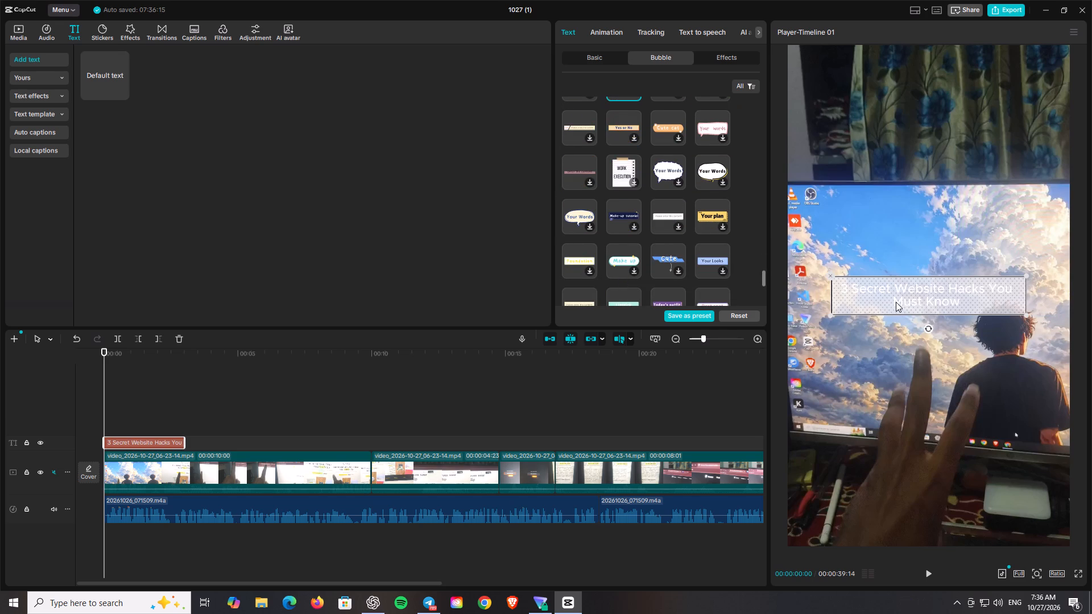
Move the title up onto the curtain area above the monitor in the video frame.
{"action": "left_click_drag", "start_coordinate": [896, 302], "coordinate": [899, 143]}
Apply the plain white rectangular bubble with pale blue sample lettering to the opening title.
{"action": "scroll", "coordinate": [669, 209], "scroll_direction": "down", "scroll_amount": 2}
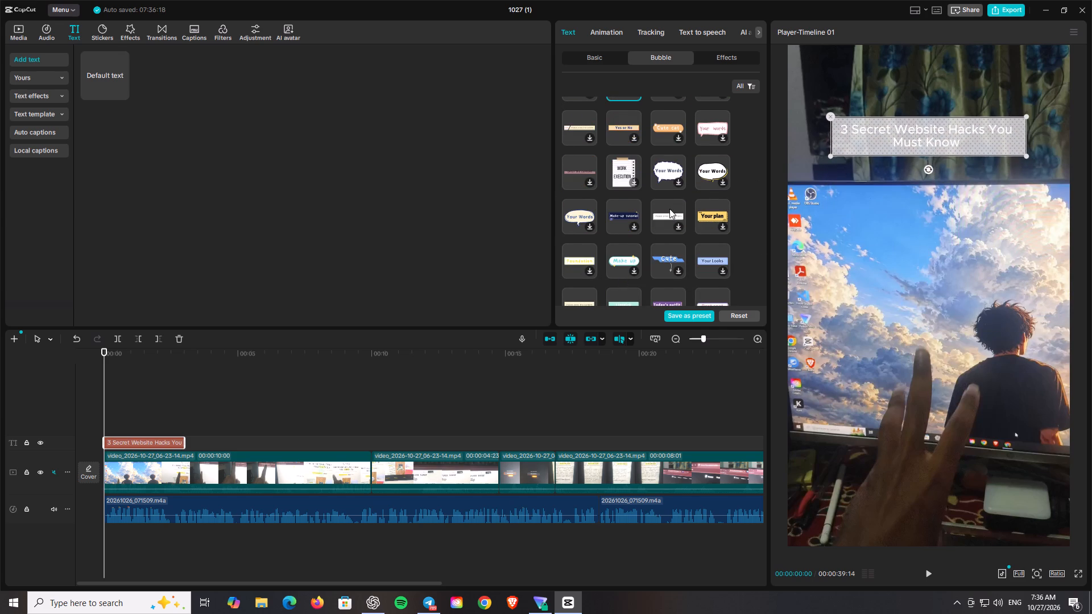
{"action": "scroll", "coordinate": [669, 209], "scroll_direction": "down", "scroll_amount": 4}
{"action": "scroll", "coordinate": [655, 243], "scroll_direction": "up", "scroll_amount": 11}
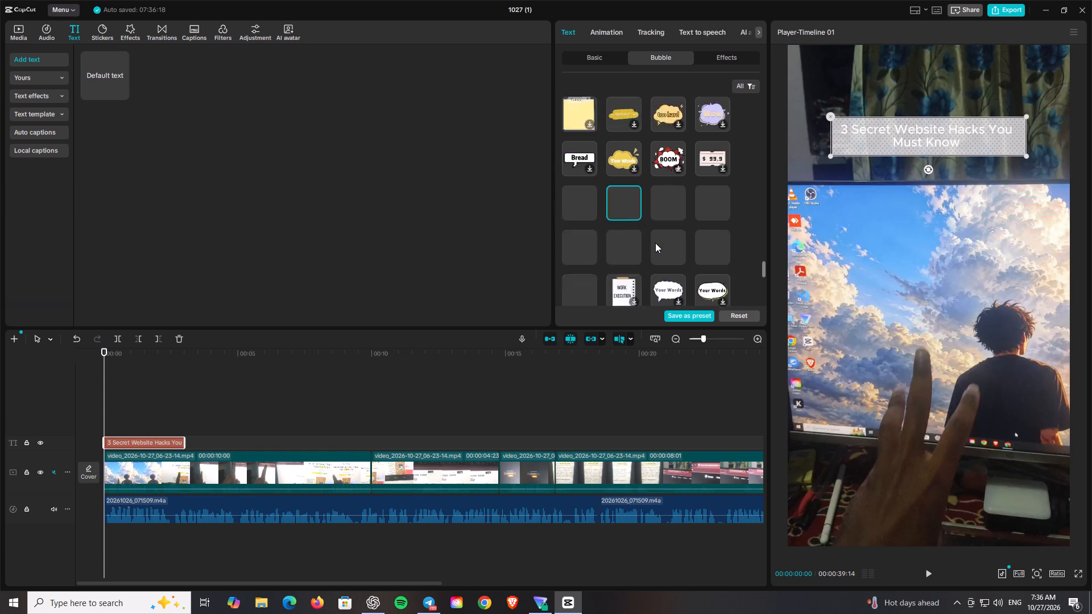
{"action": "scroll", "coordinate": [655, 243], "scroll_direction": "up", "scroll_amount": 20}
{"action": "scroll", "coordinate": [655, 243], "scroll_direction": "up", "scroll_amount": 10}
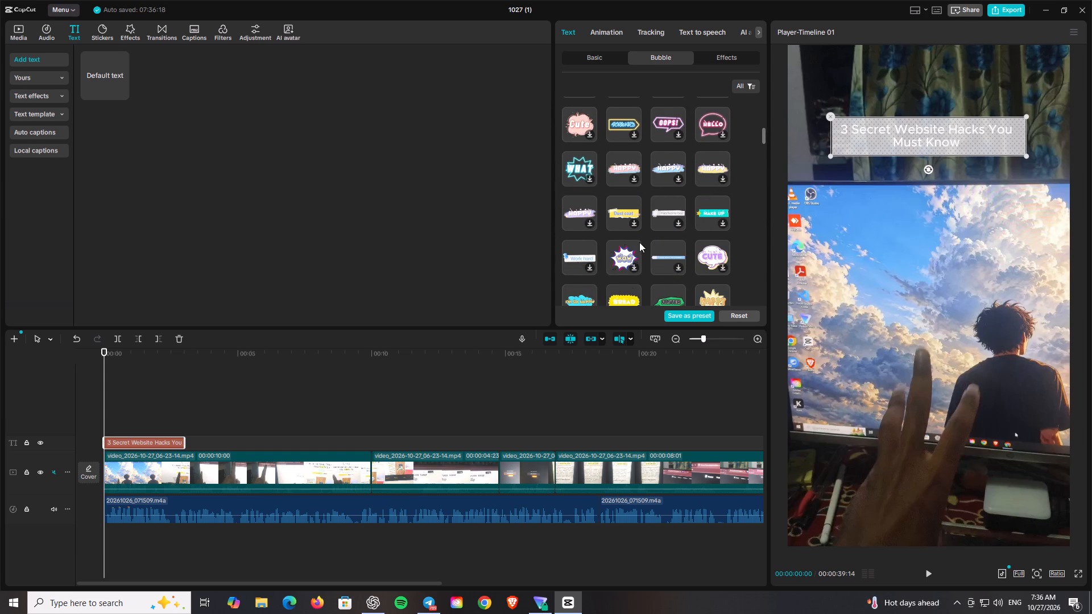
{"action": "scroll", "coordinate": [661, 219], "scroll_direction": "up", "scroll_amount": 4}
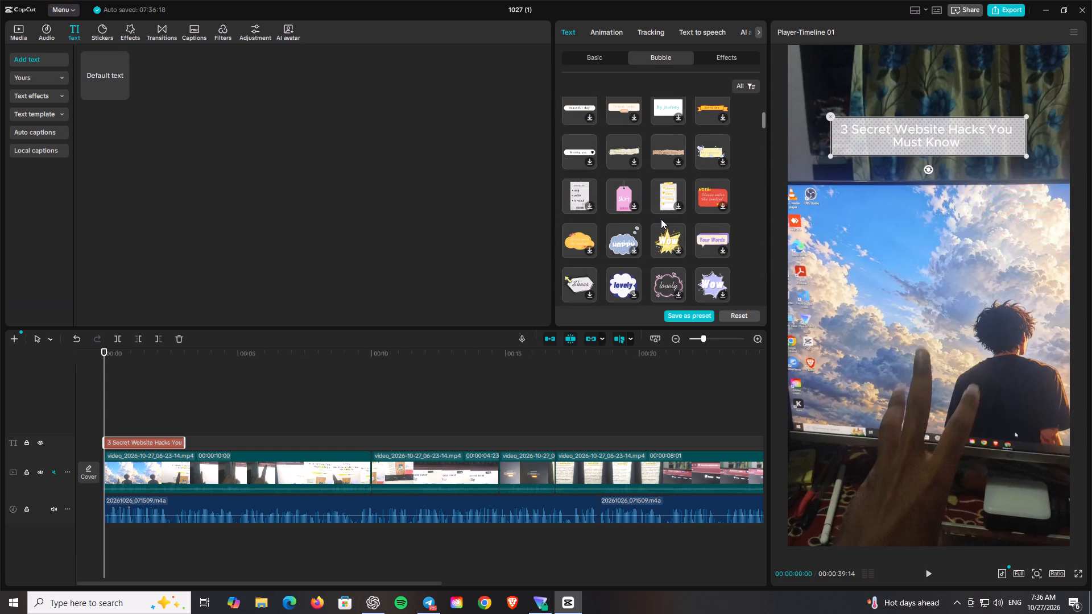
{"action": "scroll", "coordinate": [631, 215], "scroll_direction": "up", "scroll_amount": 2}
{"action": "left_click", "coordinate": [665, 204]}
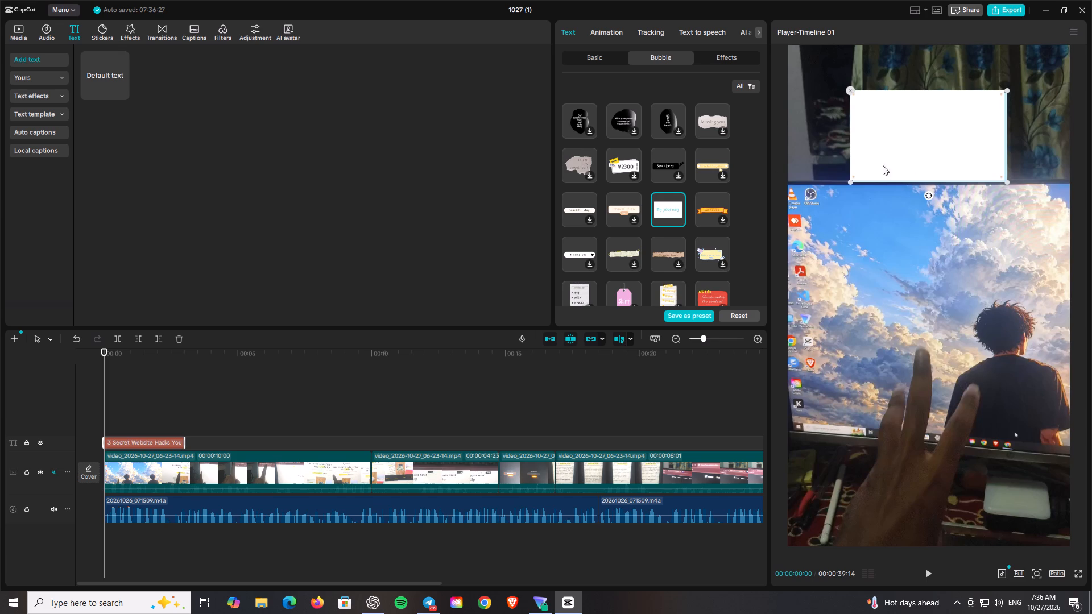
{"action": "left_click", "coordinate": [671, 213]}
{"action": "left_click", "coordinate": [904, 160]}
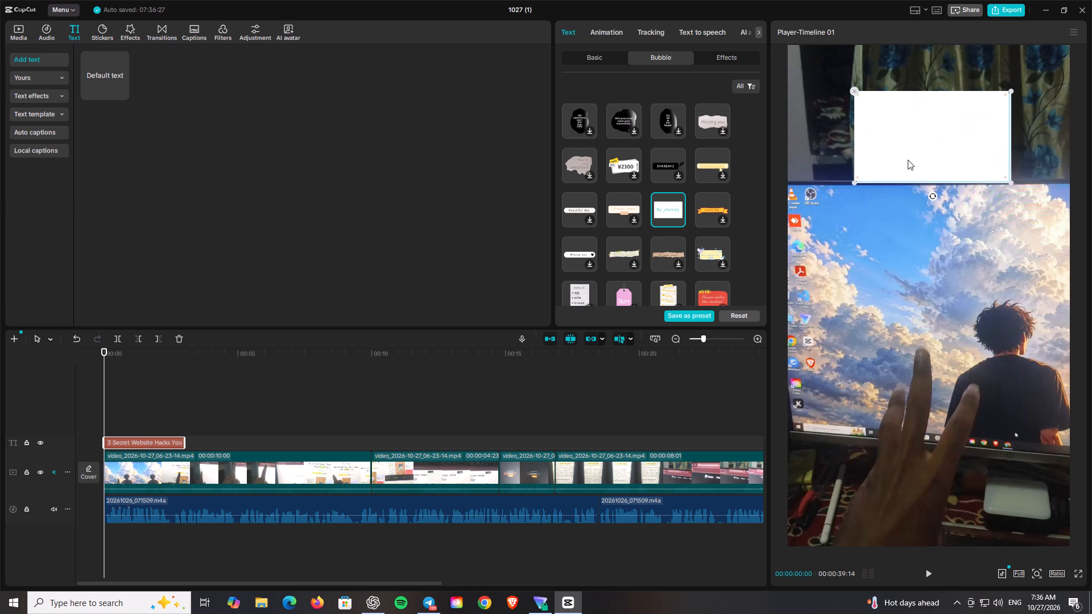
{"action": "scroll", "coordinate": [629, 165], "scroll_direction": "up", "scroll_amount": 20}
{"action": "scroll", "coordinate": [629, 165], "scroll_direction": "up", "scroll_amount": 1}
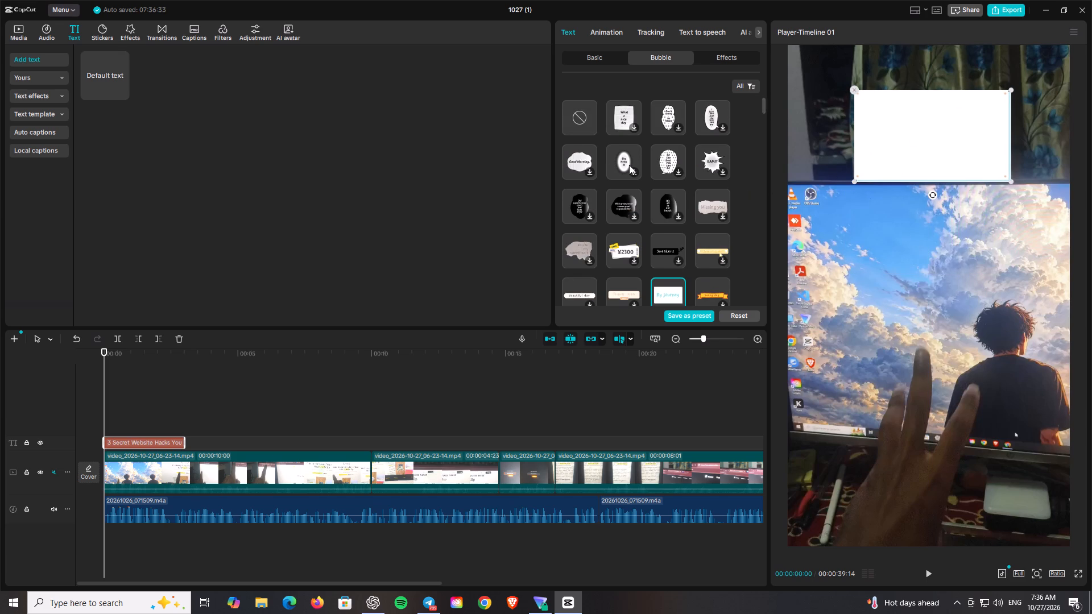
Set the title's text colour to black (000000).
{"action": "left_click", "coordinate": [597, 52]}
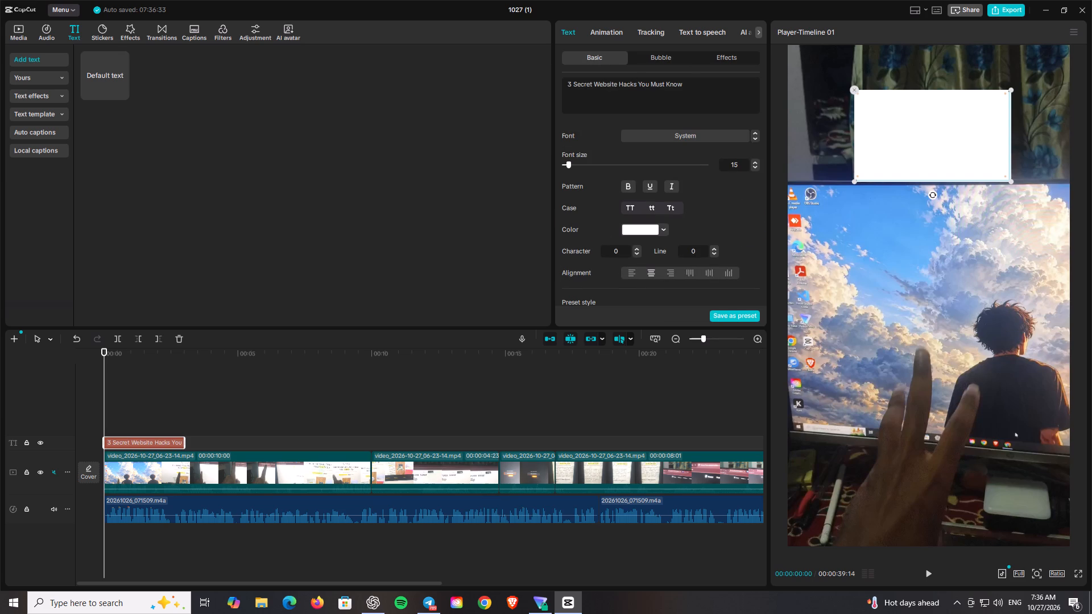
{"action": "left_click", "coordinate": [660, 227]}
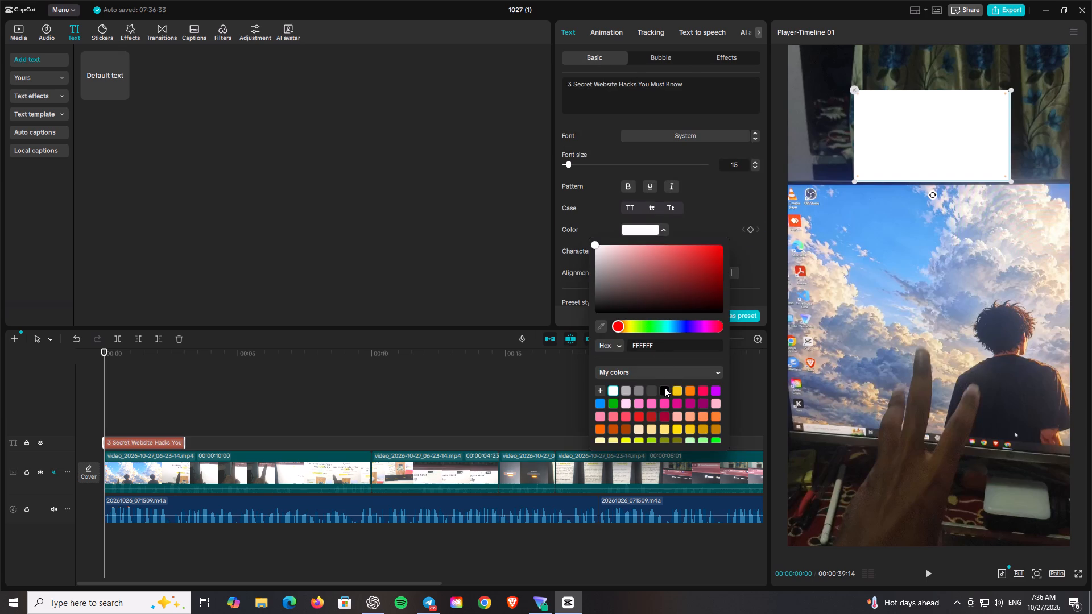
{"action": "left_click", "coordinate": [664, 387]}
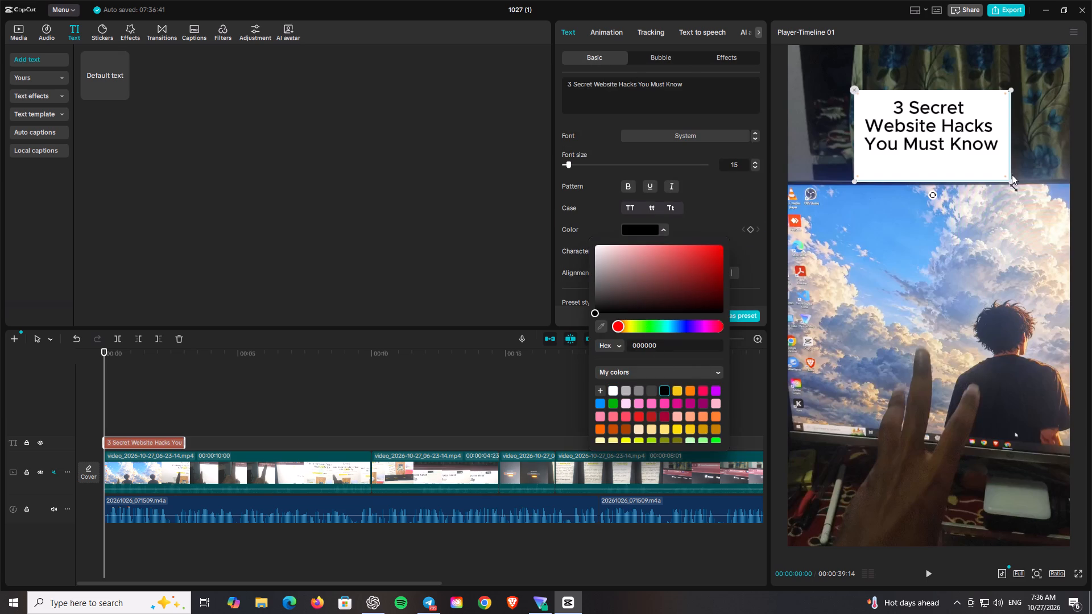
{"action": "left_click", "coordinate": [1011, 179]}
{"action": "left_click", "coordinate": [1011, 130]}
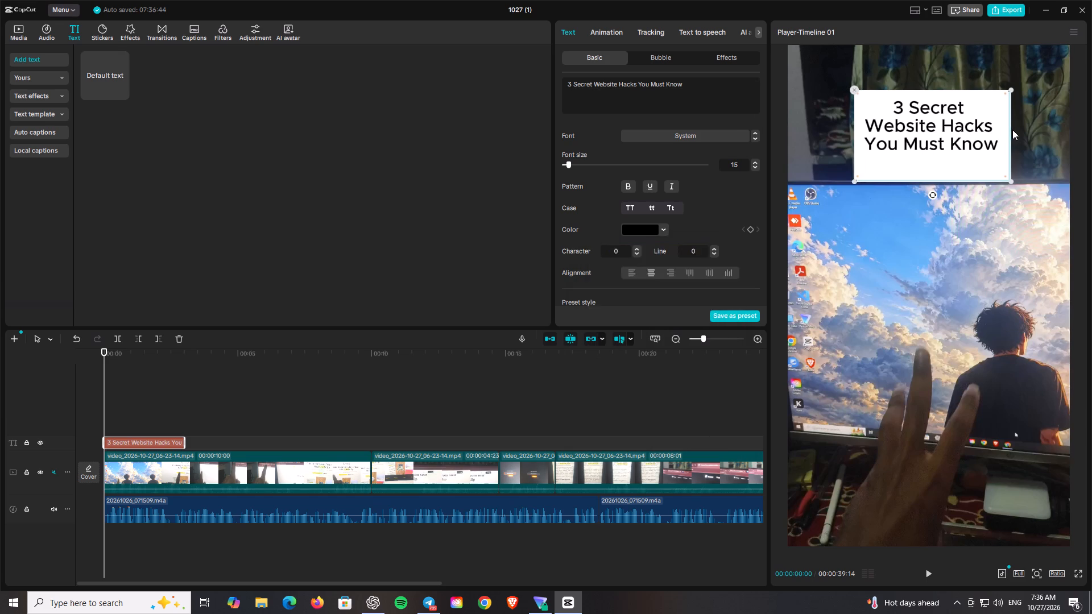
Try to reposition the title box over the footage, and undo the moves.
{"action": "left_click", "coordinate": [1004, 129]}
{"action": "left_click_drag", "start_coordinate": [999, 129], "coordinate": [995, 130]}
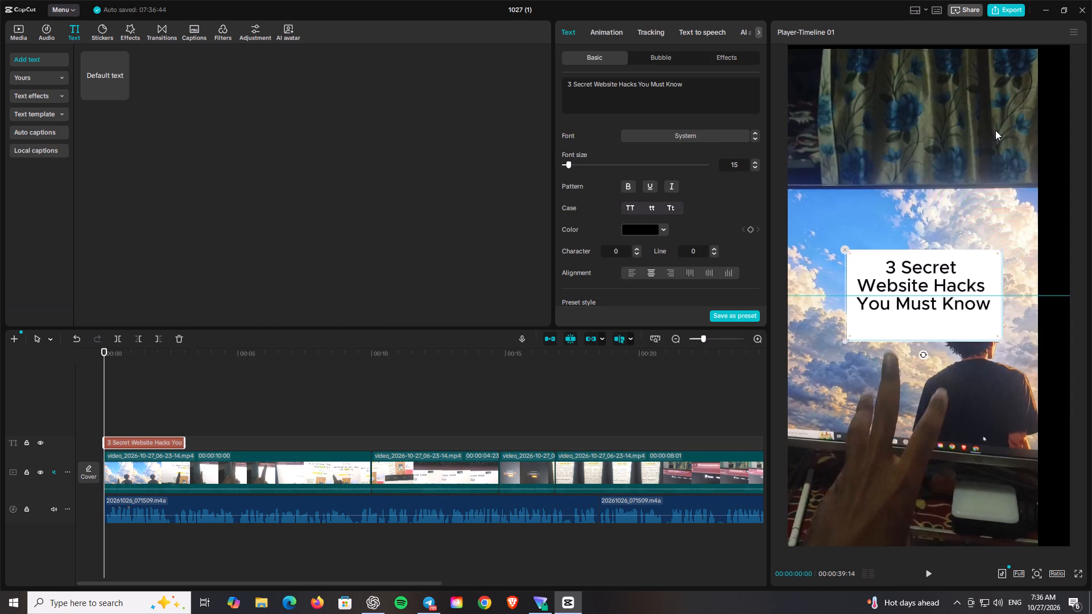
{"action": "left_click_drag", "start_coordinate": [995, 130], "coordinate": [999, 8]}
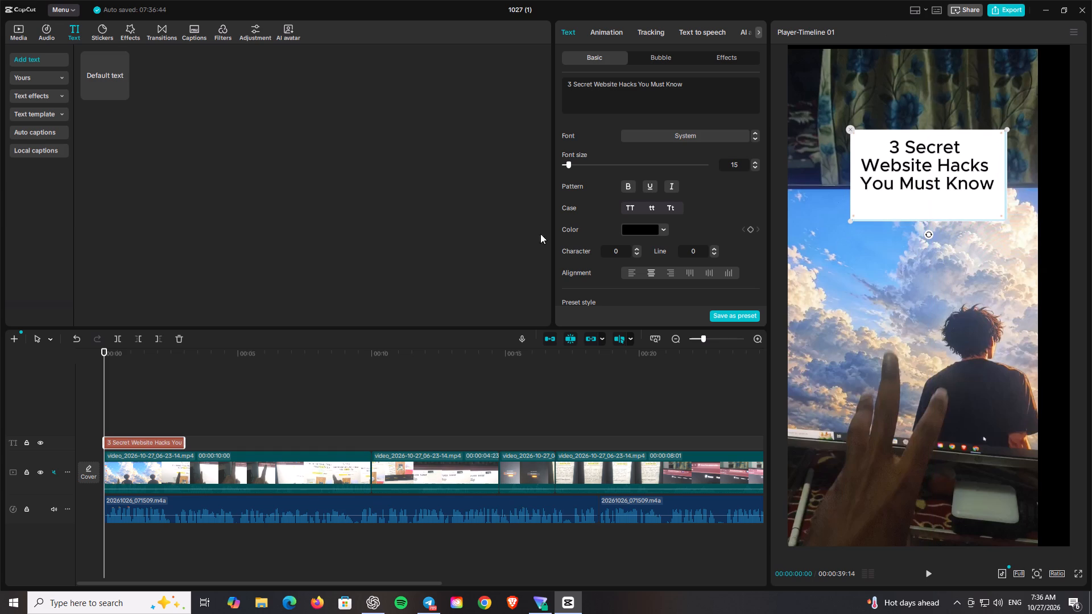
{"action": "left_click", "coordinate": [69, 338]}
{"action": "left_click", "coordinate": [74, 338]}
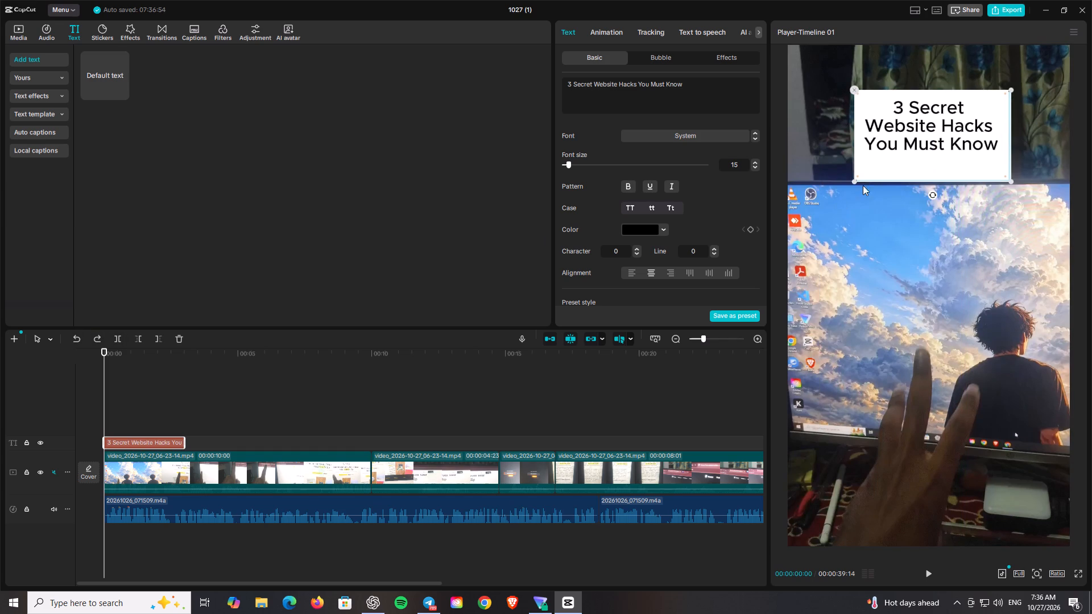
Move the white title box slightly higher so it sits fully on the curtain area above the monitor.
{"action": "left_click_drag", "start_coordinate": [889, 154], "coordinate": [889, 146]}
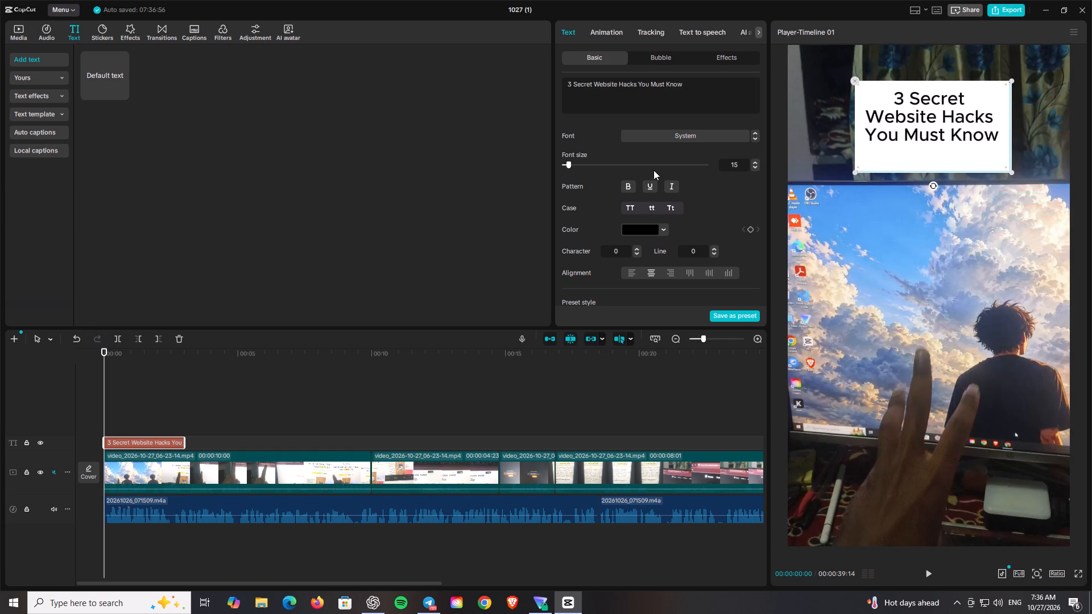
{"action": "left_click", "coordinate": [972, 118]}
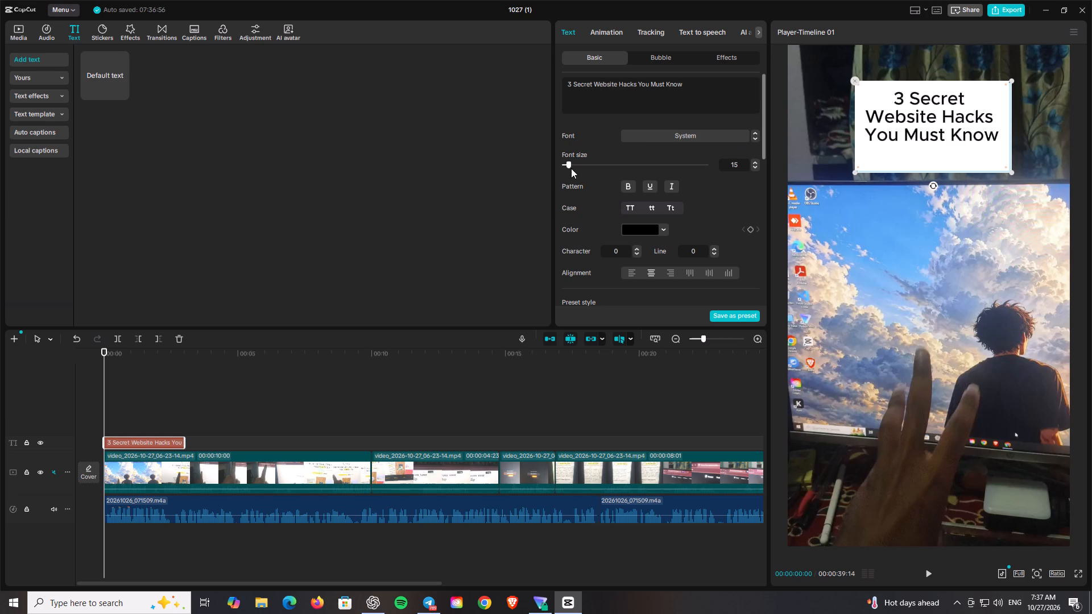
Replace the title's rectangular bubble with the plain white rounded, pill-shaped bubble.
{"action": "left_click", "coordinate": [681, 57]}
{"action": "scroll", "coordinate": [634, 175], "scroll_direction": "down", "scroll_amount": 1}
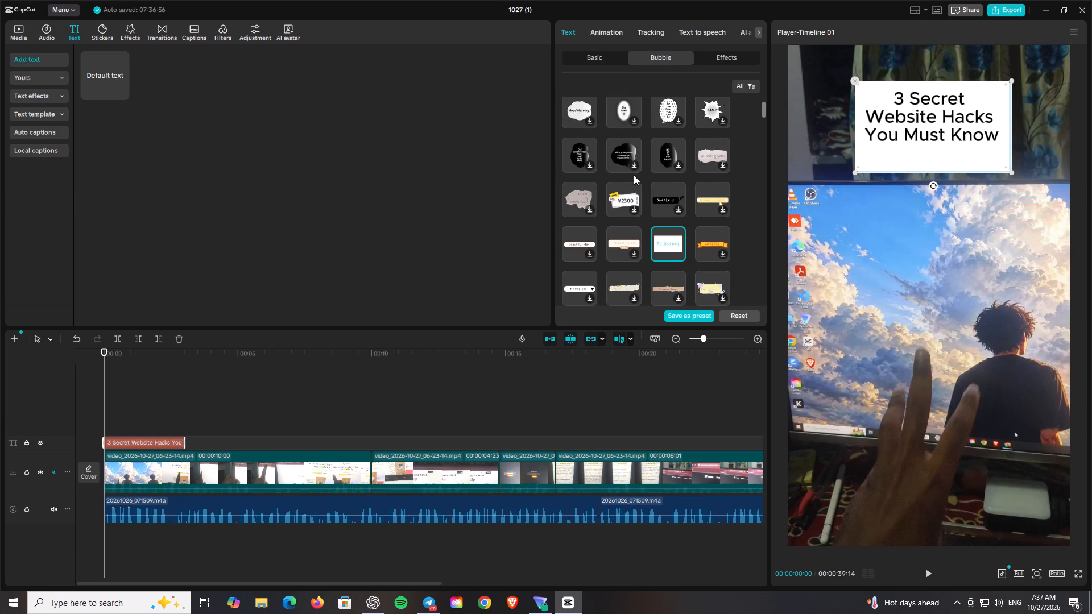
{"action": "scroll", "coordinate": [634, 175], "scroll_direction": "down", "scroll_amount": 1}
{"action": "left_click", "coordinate": [577, 192]}
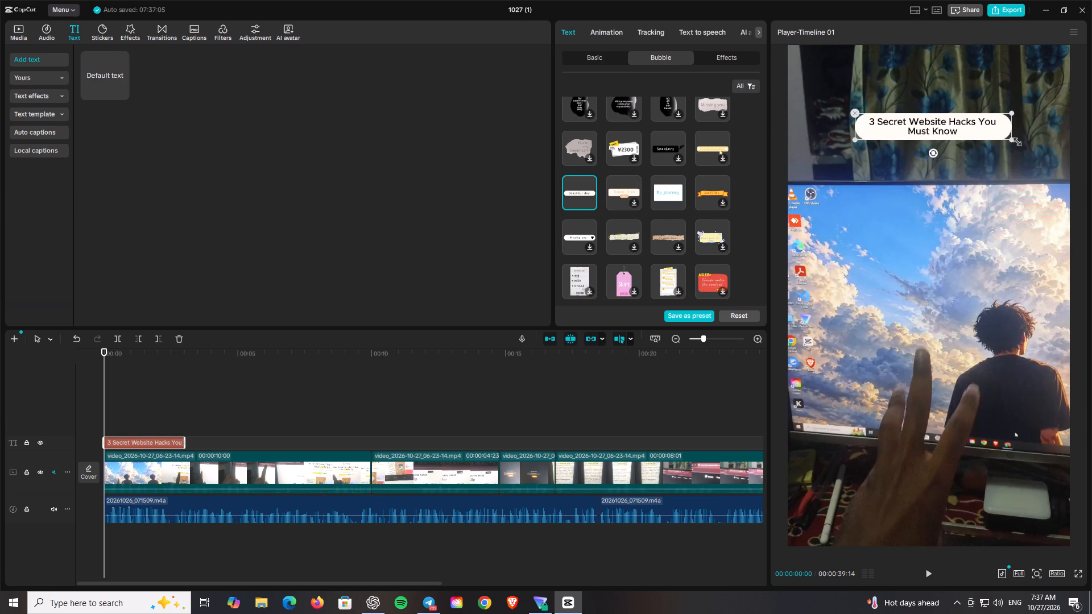
Enlarge the pill-shaped title to about 153% and position it over the curtain area above the monitor.
{"action": "left_click_drag", "start_coordinate": [1014, 139], "coordinate": [1091, 176]}
{"action": "left_click_drag", "start_coordinate": [1020, 137], "coordinate": [1017, 123]}
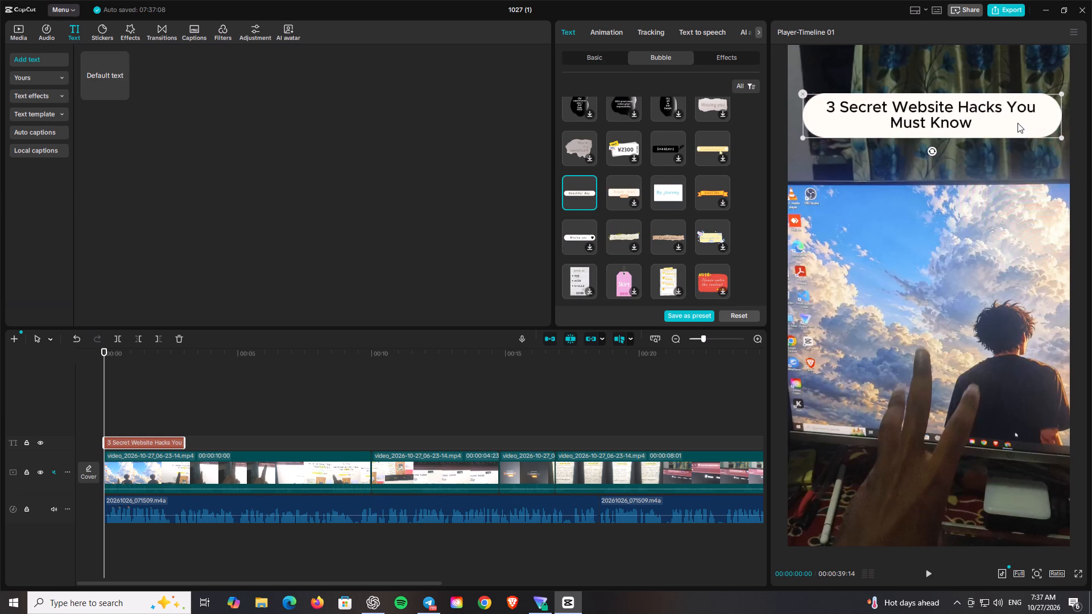
{"action": "left_click_drag", "start_coordinate": [1017, 123], "coordinate": [1019, 128]}
{"action": "left_click_drag", "start_coordinate": [1058, 139], "coordinate": [1049, 128]}
Change the opening title's font to DouyinSans.
{"action": "scroll", "coordinate": [643, 117], "scroll_direction": "up", "scroll_amount": 4}
{"action": "scroll", "coordinate": [630, 167], "scroll_direction": "up", "scroll_amount": 4}
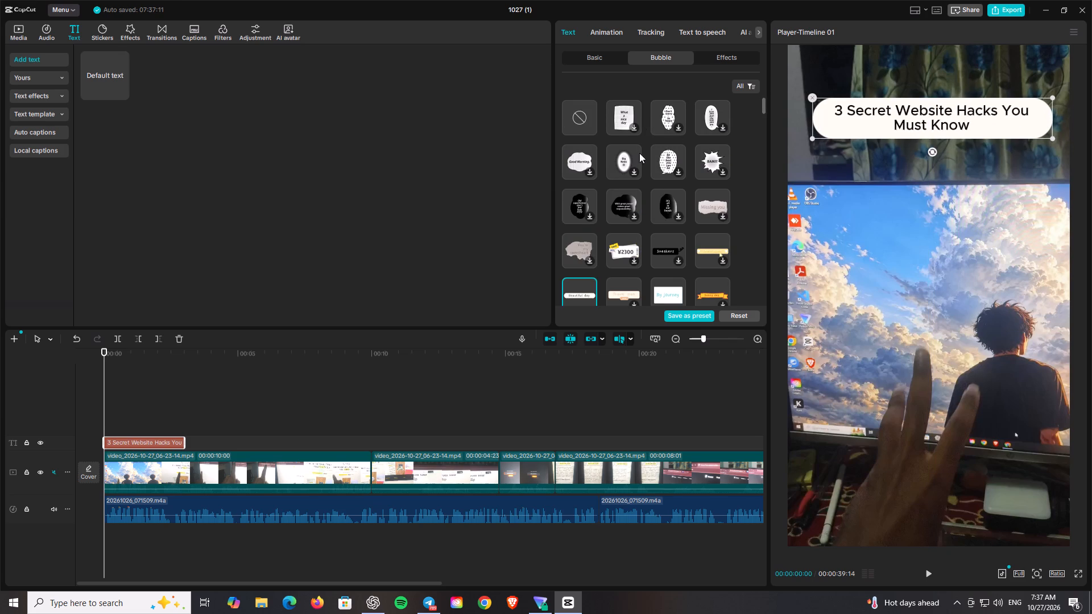
{"action": "scroll", "coordinate": [639, 153], "scroll_direction": "up", "scroll_amount": 2}
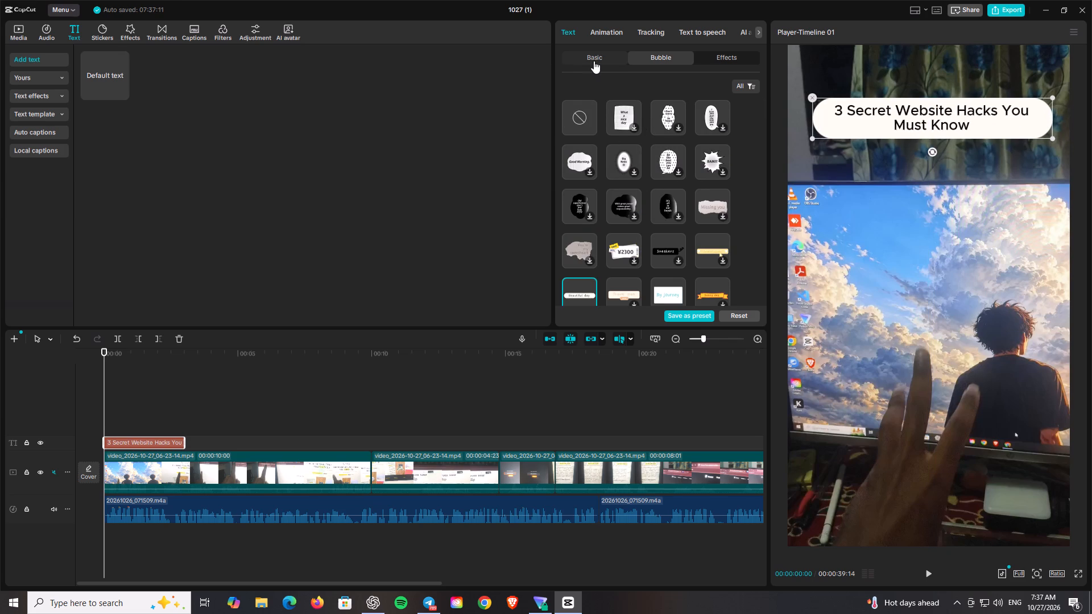
{"action": "left_click", "coordinate": [594, 59]}
{"action": "left_click", "coordinate": [676, 136]}
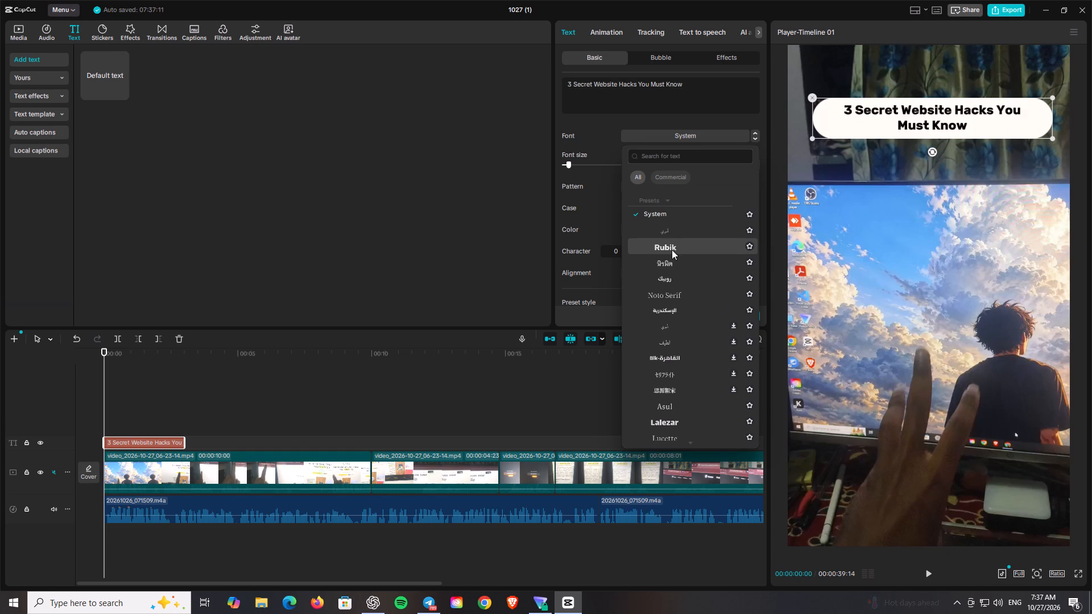
{"action": "scroll", "coordinate": [671, 359], "scroll_direction": "down", "scroll_amount": 3}
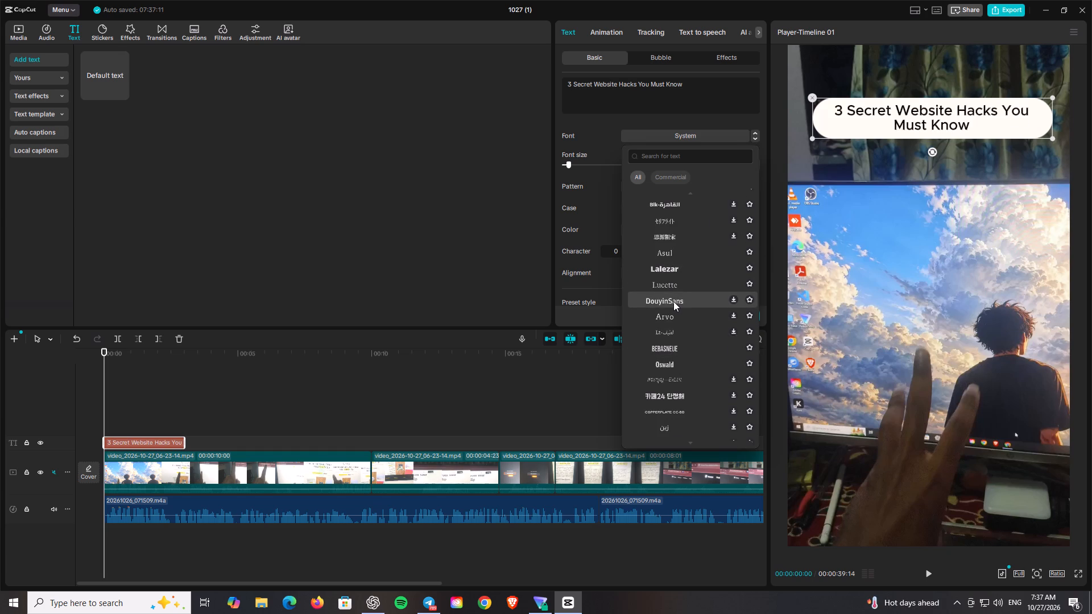
{"action": "left_click", "coordinate": [673, 301]}
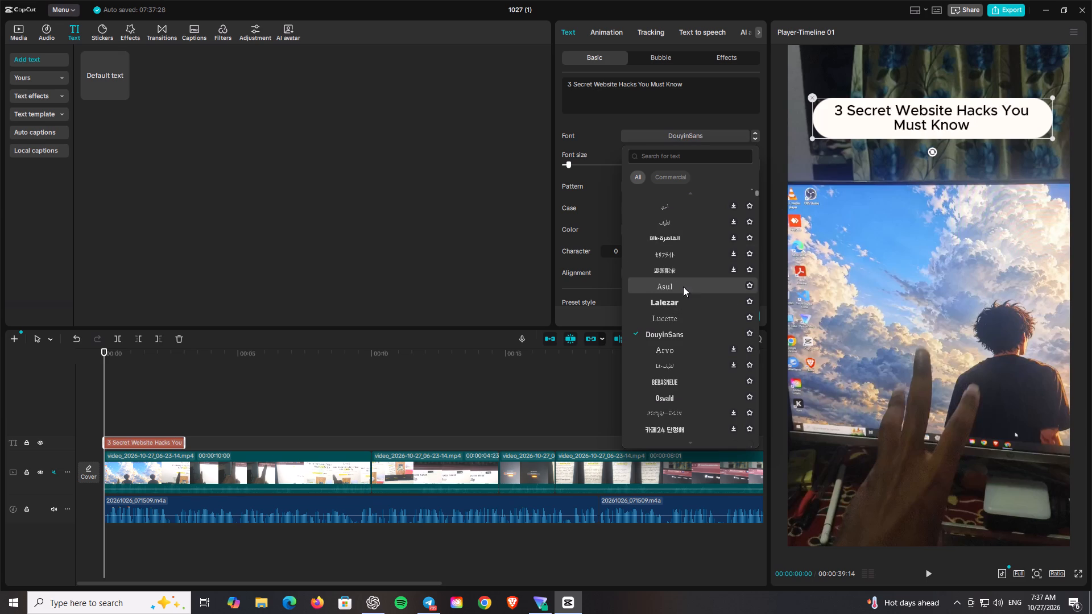
{"action": "left_click", "coordinate": [478, 240]}
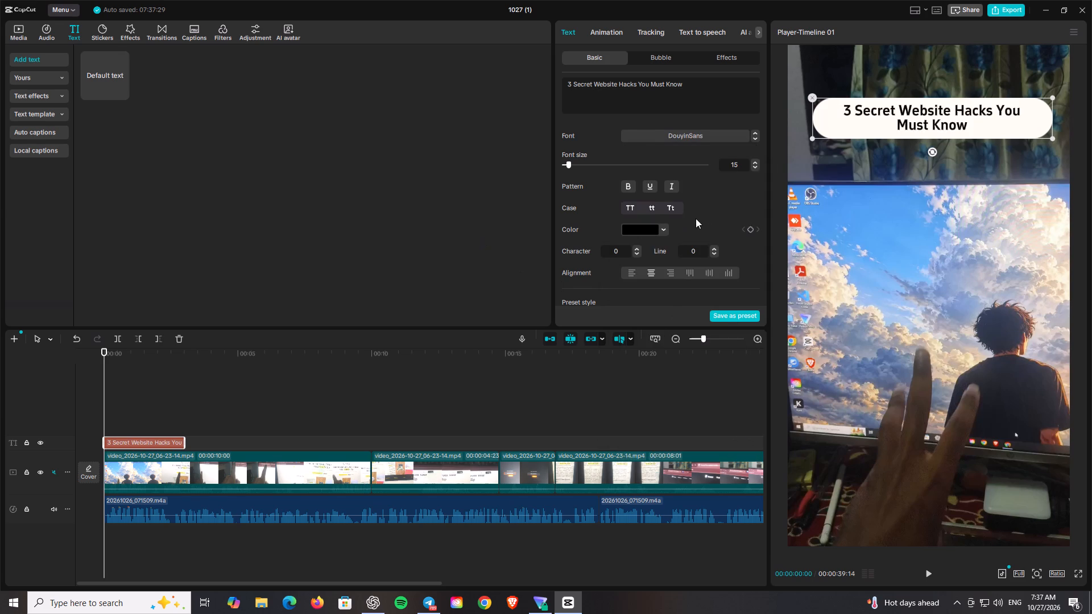
Shorten the title clip from its end to about 1.3 seconds at the start of the timeline.
{"action": "scroll", "coordinate": [696, 218], "scroll_direction": "down", "scroll_amount": 5}
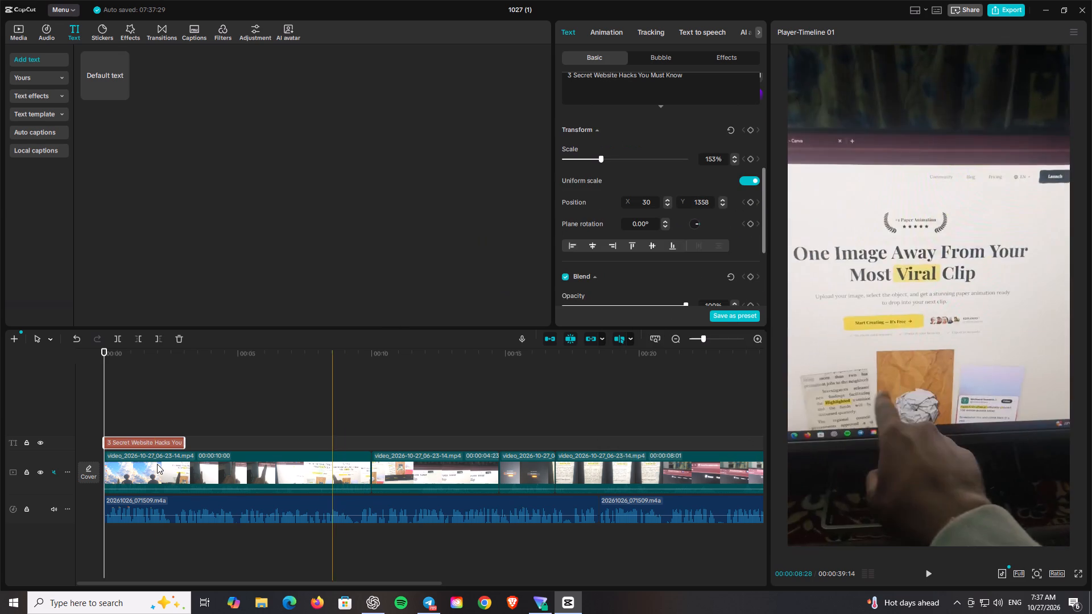
{"action": "left_click_drag", "start_coordinate": [186, 442], "coordinate": [145, 440]}
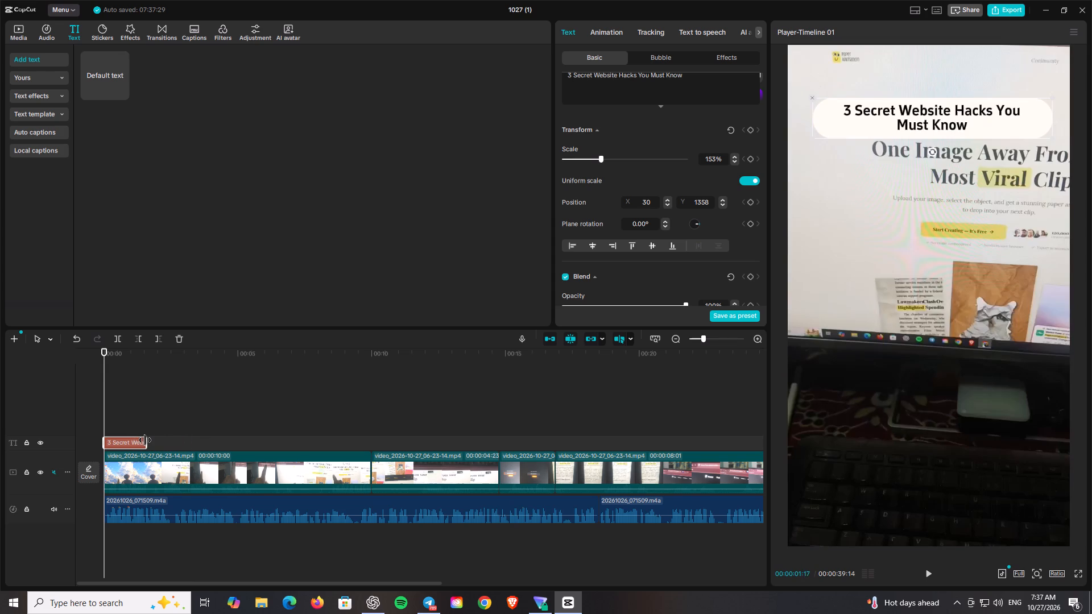
{"action": "left_click_drag", "start_coordinate": [145, 440], "coordinate": [136, 439]}
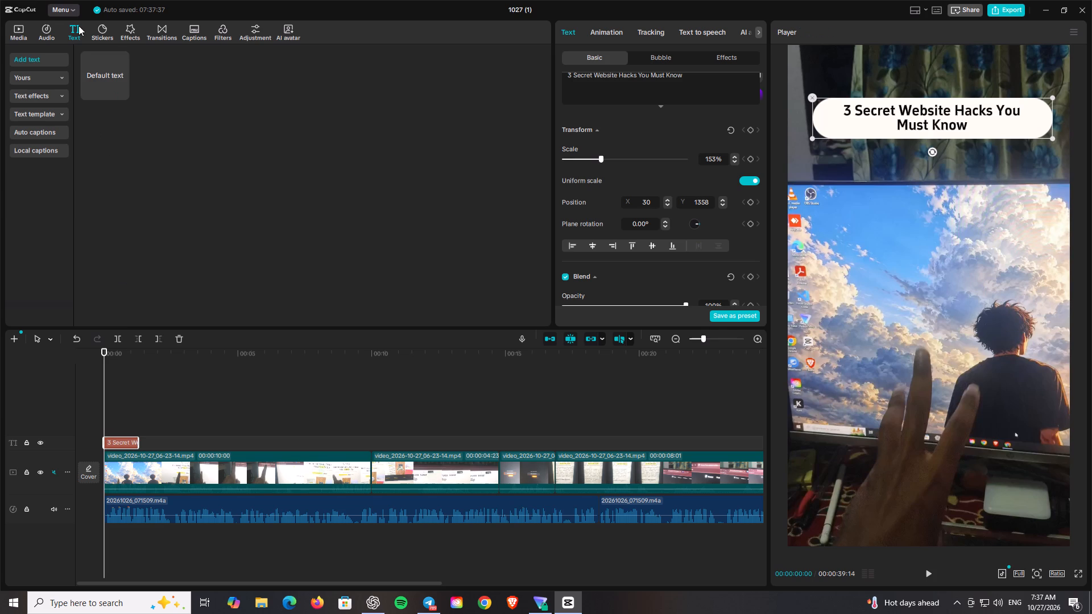
Search the sound effects for whoosh and add swish_whoosh (large)(794558) at the start of the timeline.
{"action": "left_click", "coordinate": [47, 28]}
{"action": "left_click", "coordinate": [42, 111]}
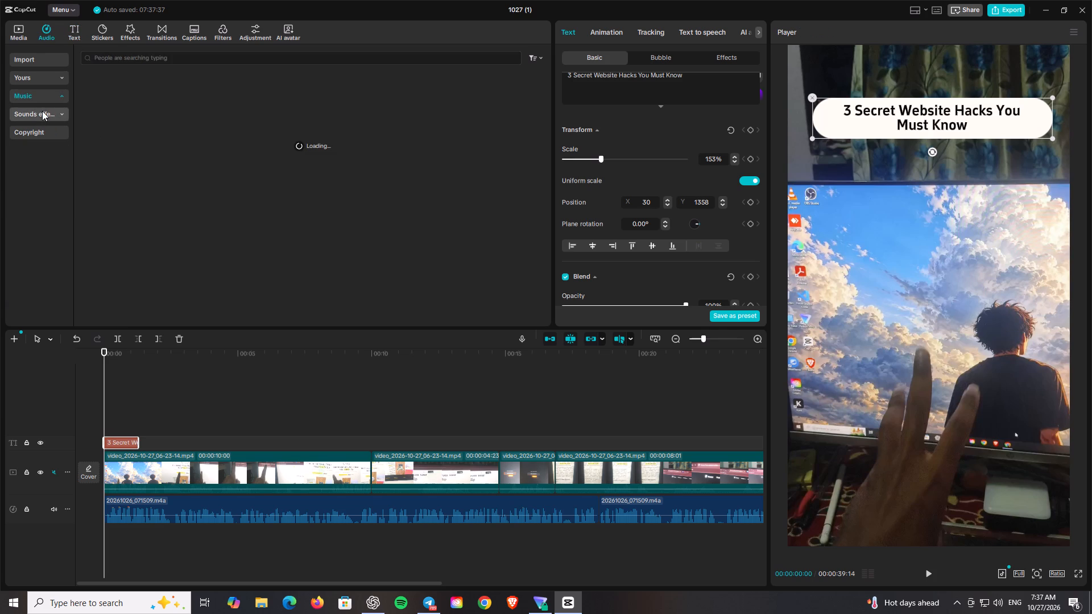
{"action": "left_click", "coordinate": [134, 58]}
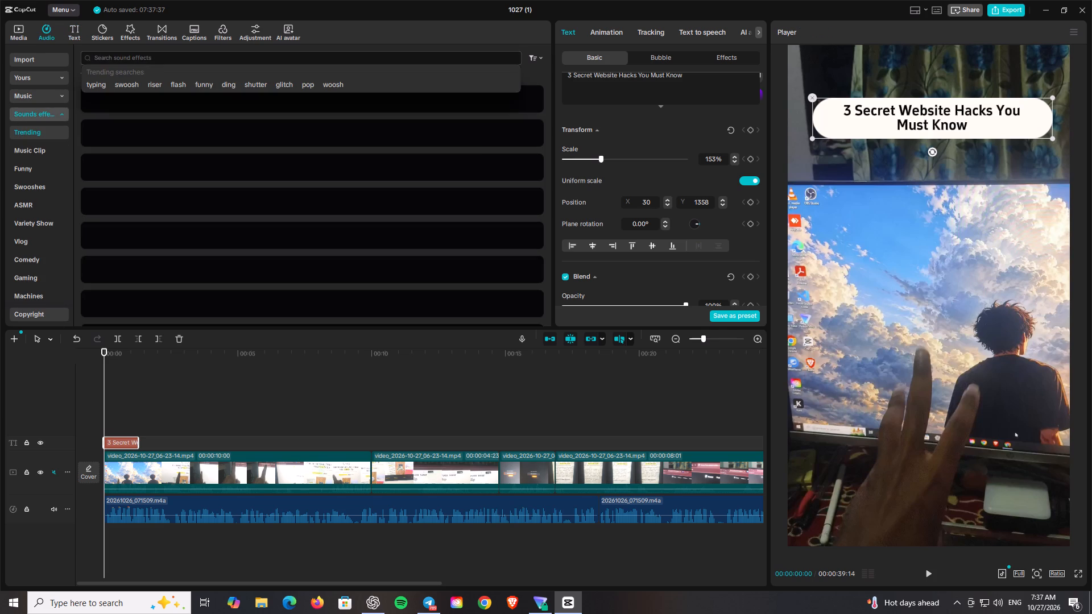
{"action": "type", "text": "who"}
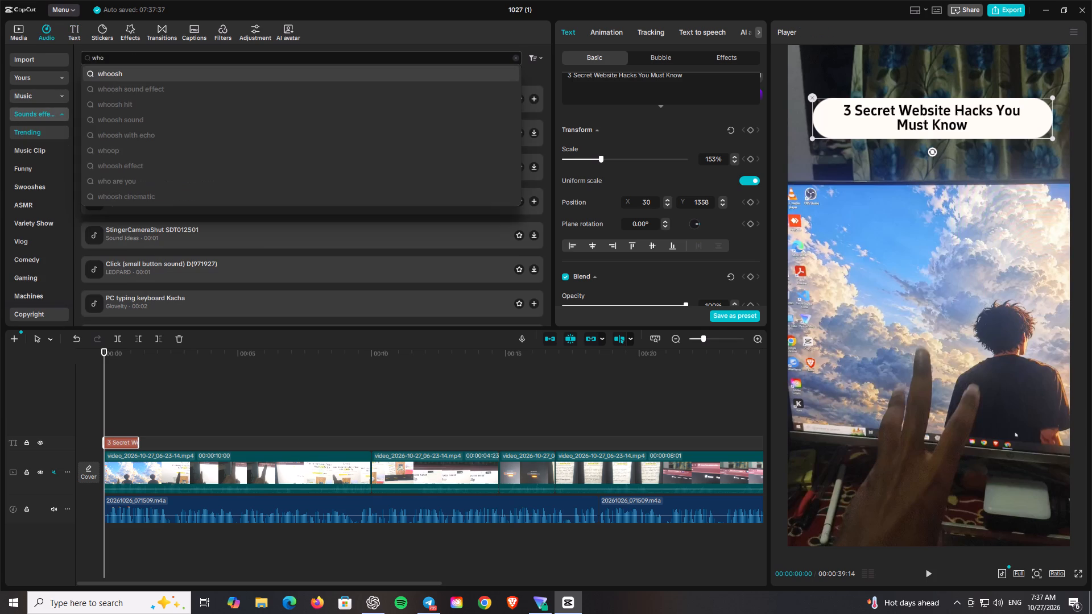
{"action": "left_click", "coordinate": [152, 74]}
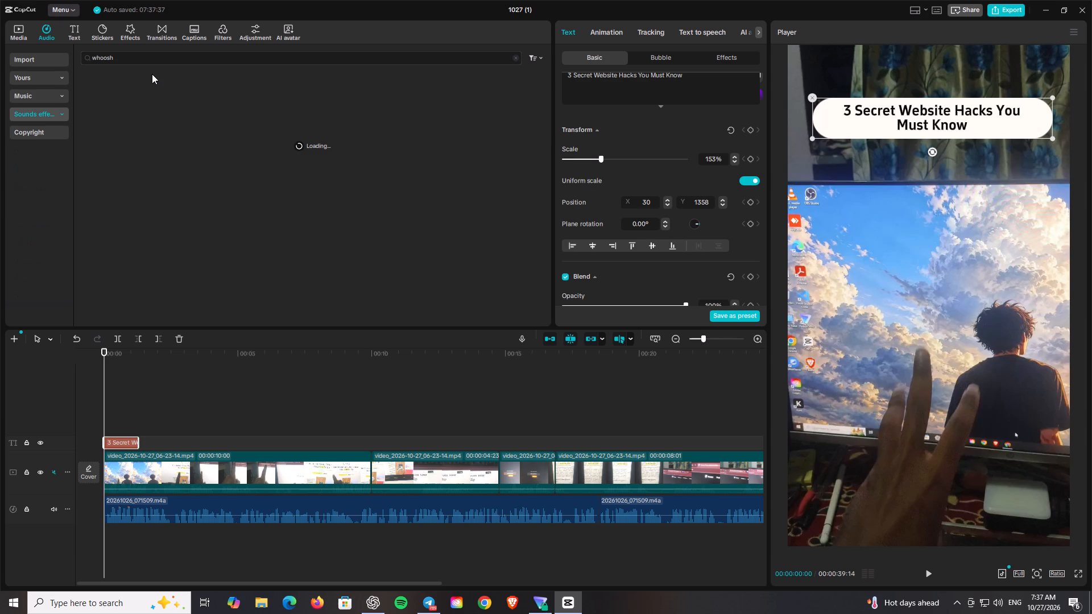
{"action": "left_click", "coordinate": [94, 84]}
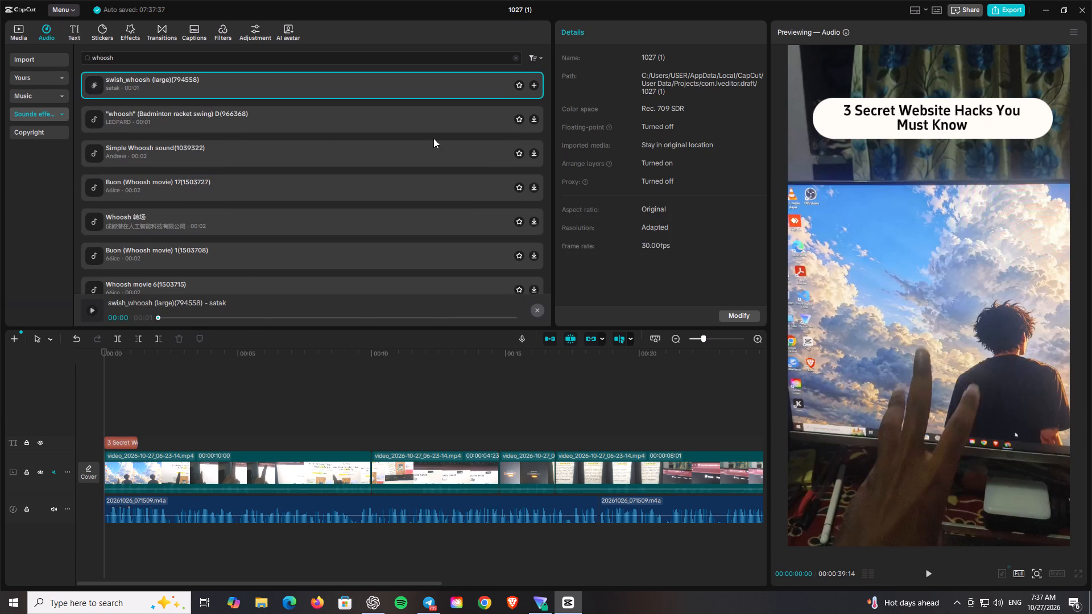
{"action": "left_click", "coordinate": [533, 83]}
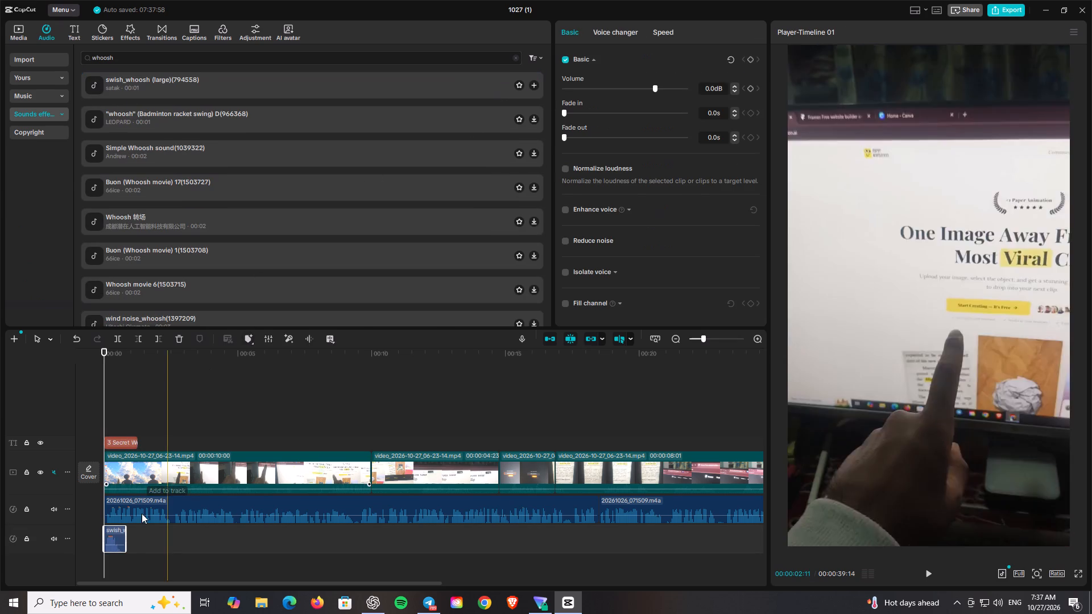
Trim the end of the whoosh sound clip so it lasts about 0.7 seconds.
{"action": "left_click_drag", "start_coordinate": [127, 544], "coordinate": [142, 541]}
{"action": "left_click_drag", "start_coordinate": [122, 539], "coordinate": [127, 539]}
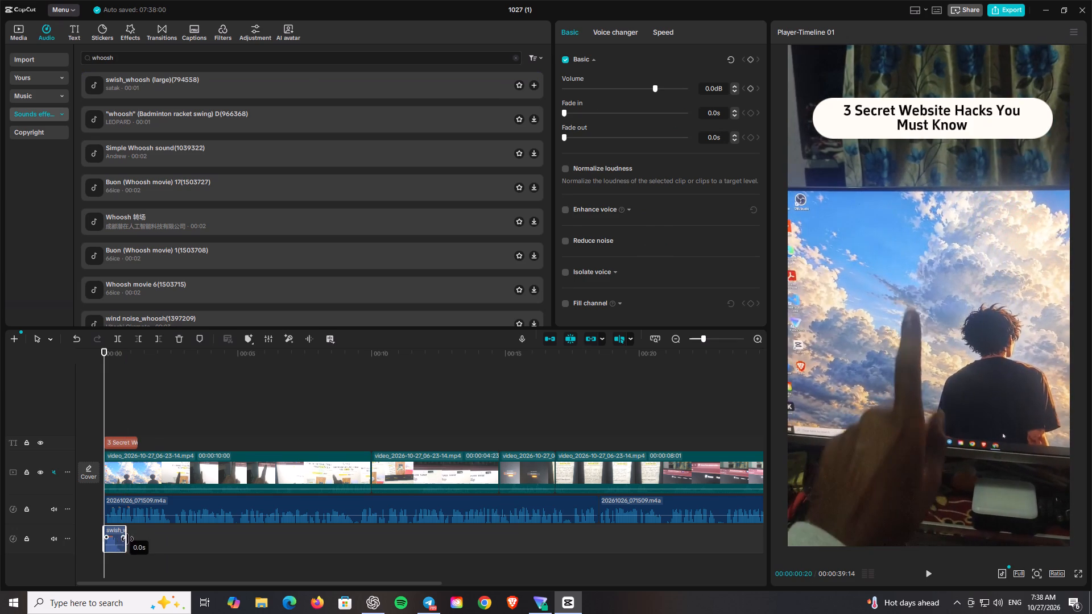
{"action": "left_click_drag", "start_coordinate": [127, 539], "coordinate": [132, 539]}
{"action": "left_click_drag", "start_coordinate": [127, 536], "coordinate": [133, 536]}
{"action": "left_click", "coordinate": [123, 534]}
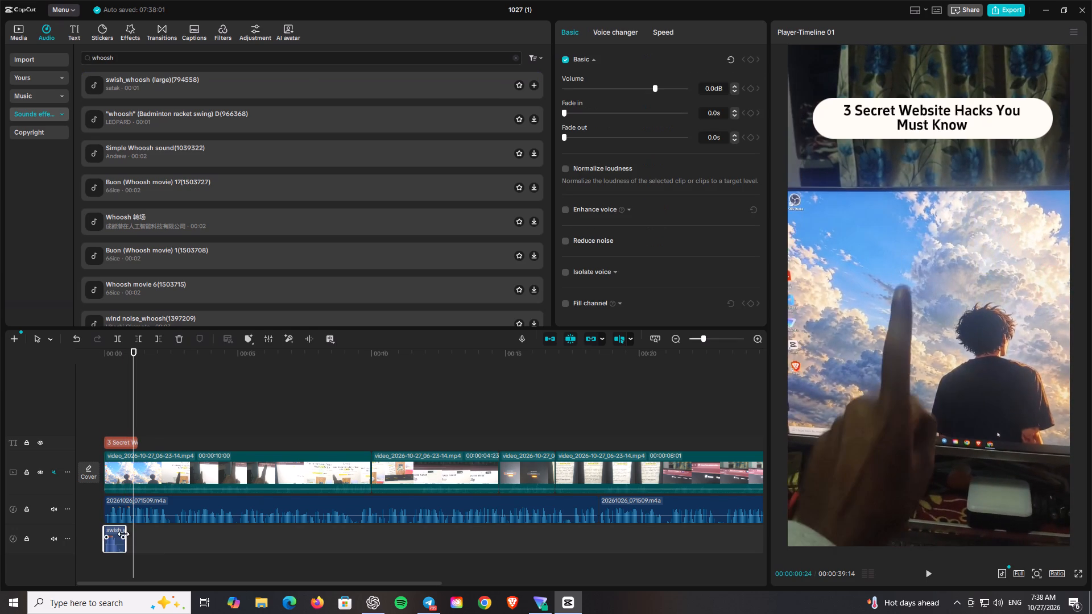
{"action": "left_click_drag", "start_coordinate": [126, 534], "coordinate": [120, 532]}
{"action": "left_click", "coordinate": [123, 532]}
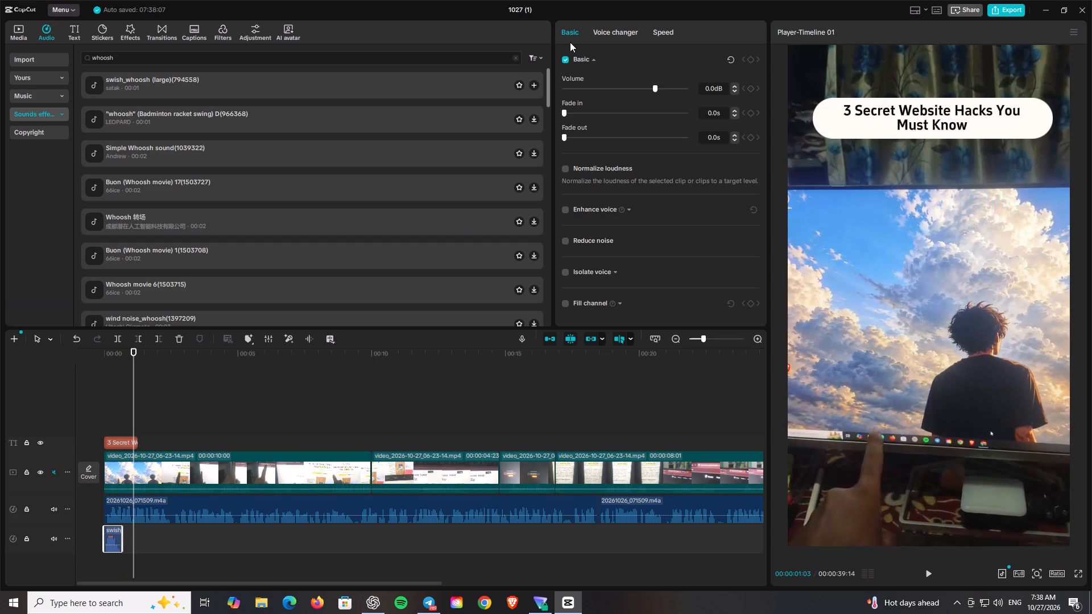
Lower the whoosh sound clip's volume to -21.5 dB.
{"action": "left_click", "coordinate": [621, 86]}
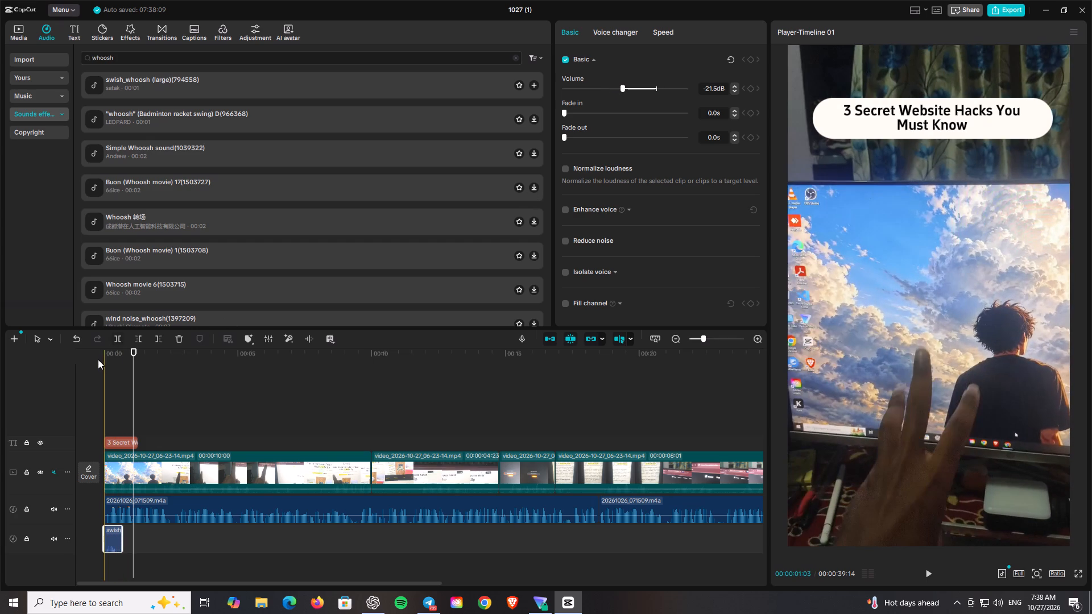
Play the opening second from the start of the timeline to check the whoosh sound against the title.
{"action": "left_click", "coordinate": [103, 353]}
{"action": "left_click", "coordinate": [110, 349]}
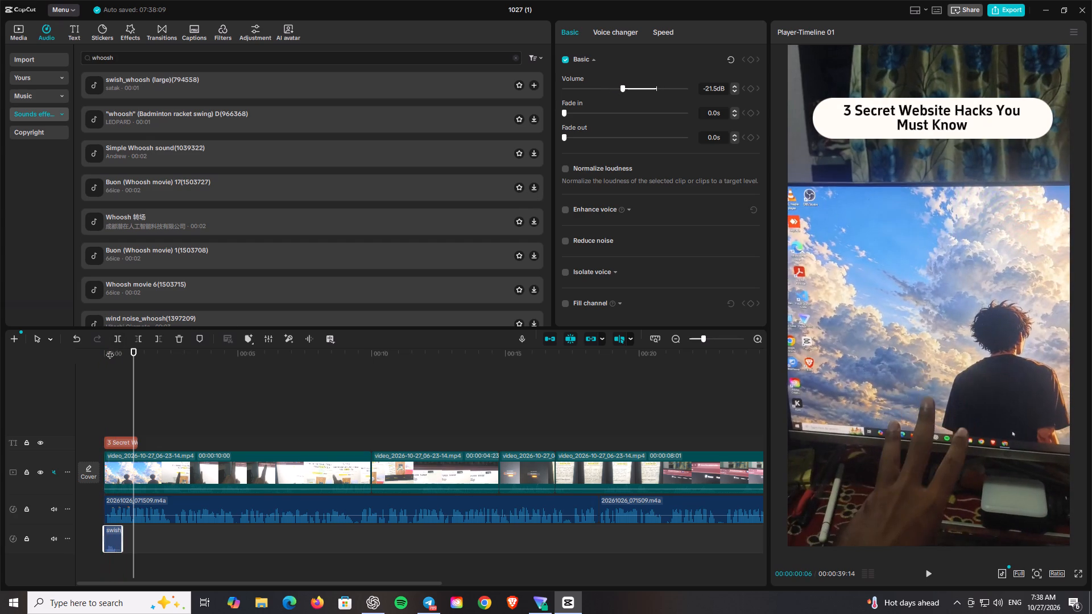
{"action": "left_click_drag", "start_coordinate": [109, 350], "coordinate": [96, 350]}
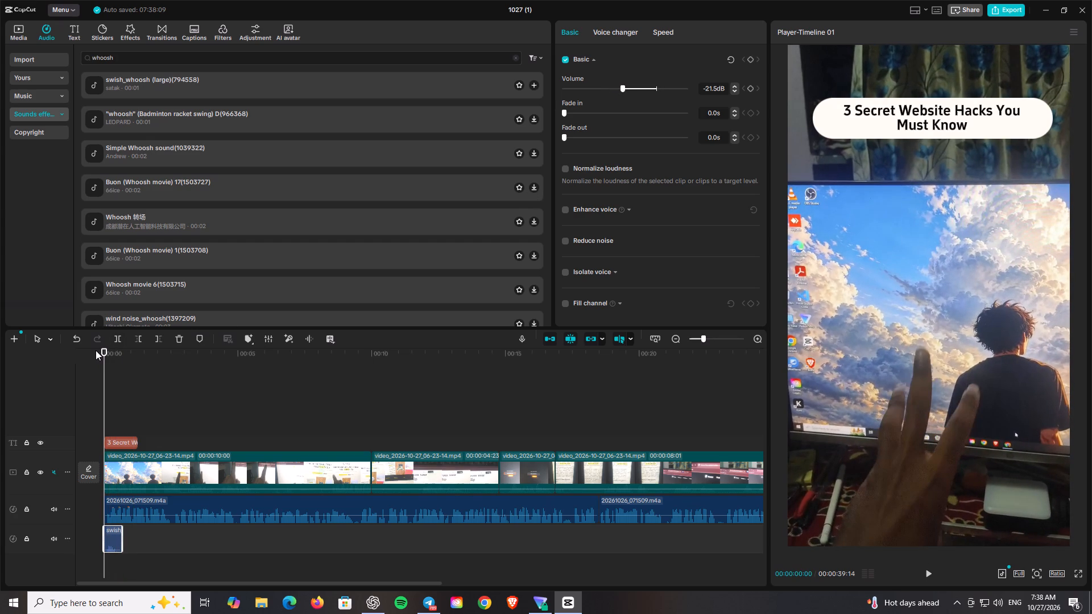
{"action": "left_click", "coordinate": [698, 339]}
{"action": "left_click", "coordinate": [706, 338]}
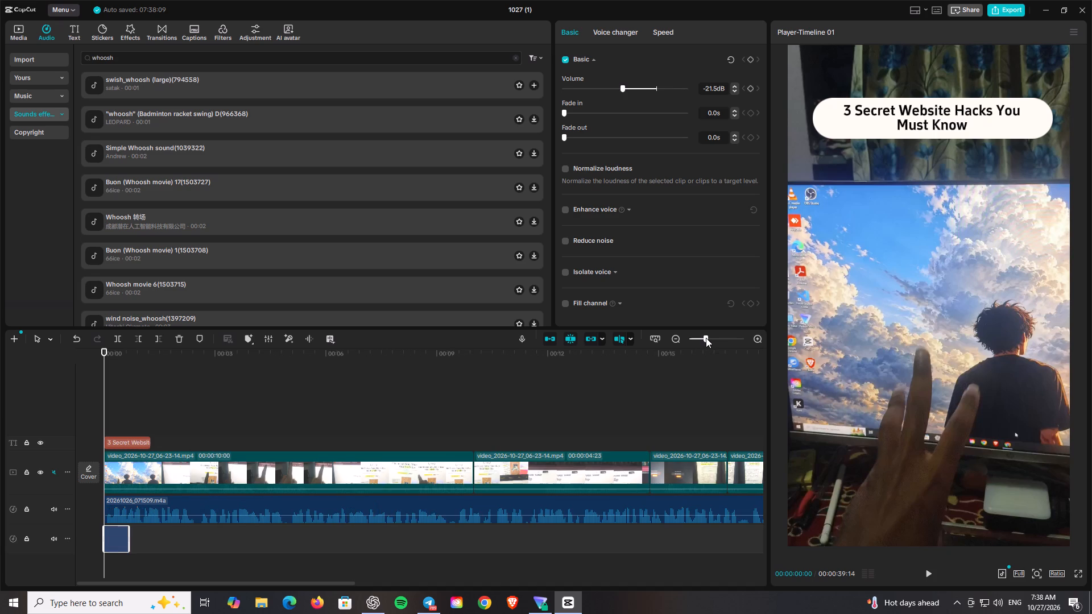
{"action": "left_click", "coordinate": [704, 338]}
{"action": "left_click", "coordinate": [698, 338]}
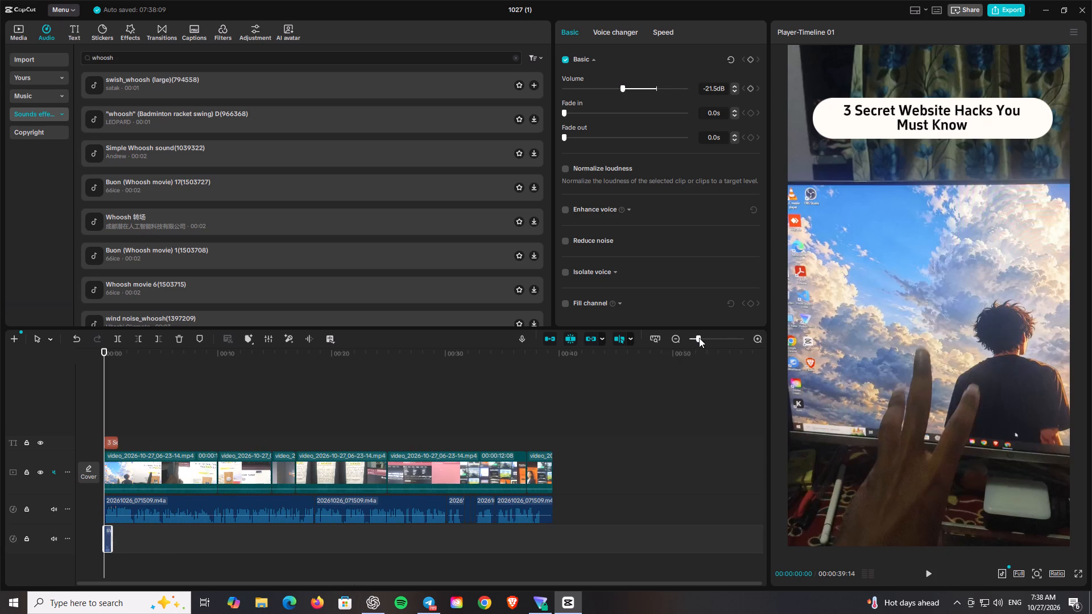
{"action": "left_click", "coordinate": [700, 337]}
{"action": "key", "text": "space"}
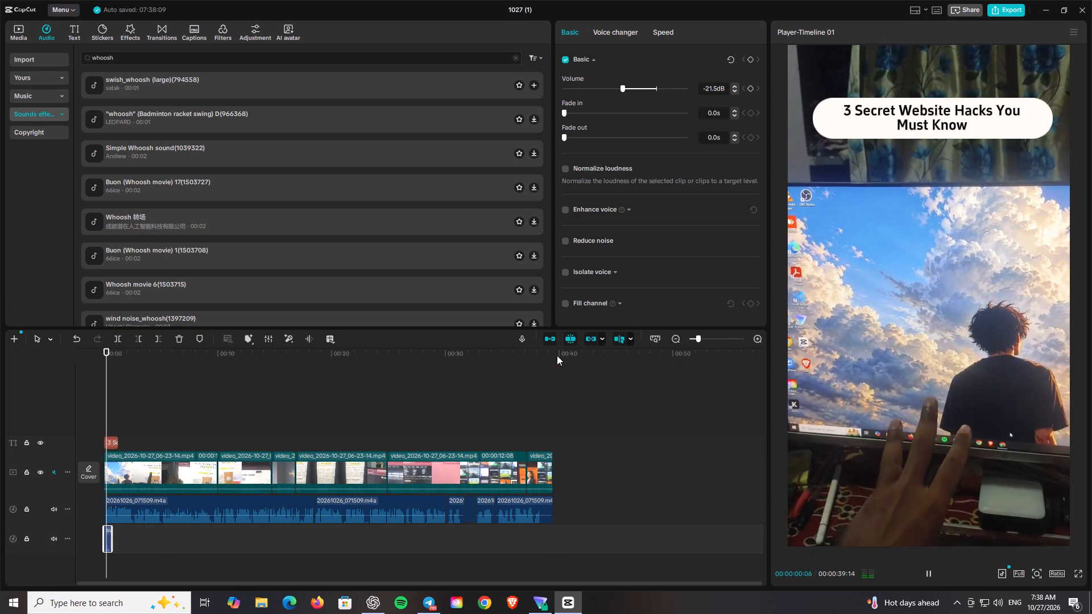
{"action": "key", "text": "space"}
{"action": "left_click", "coordinate": [113, 351]}
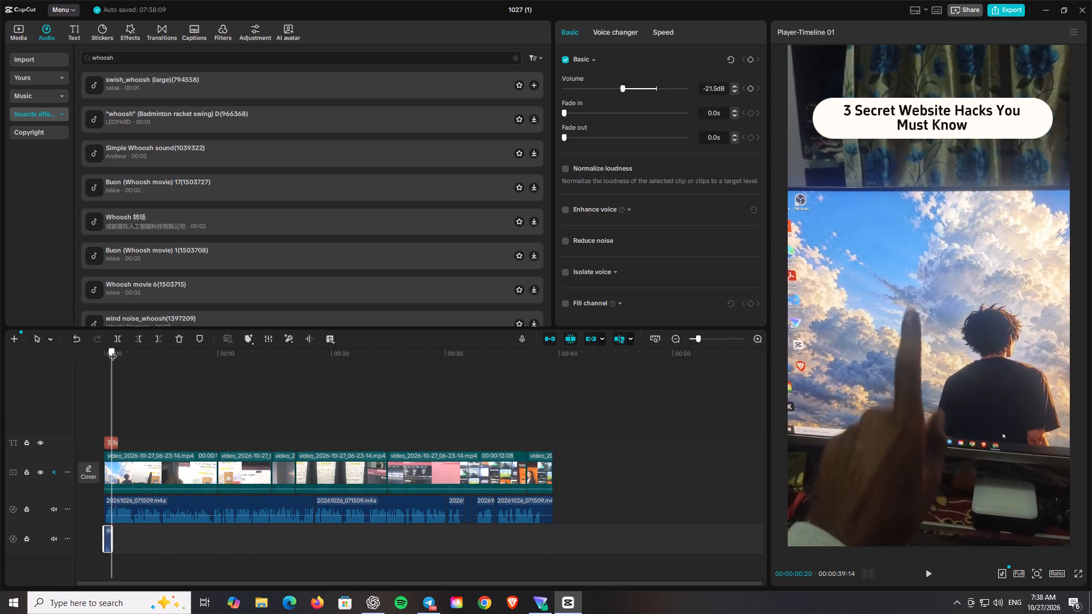
{"action": "left_click_drag", "start_coordinate": [113, 351], "coordinate": [79, 351]}
{"action": "key", "text": "space"}
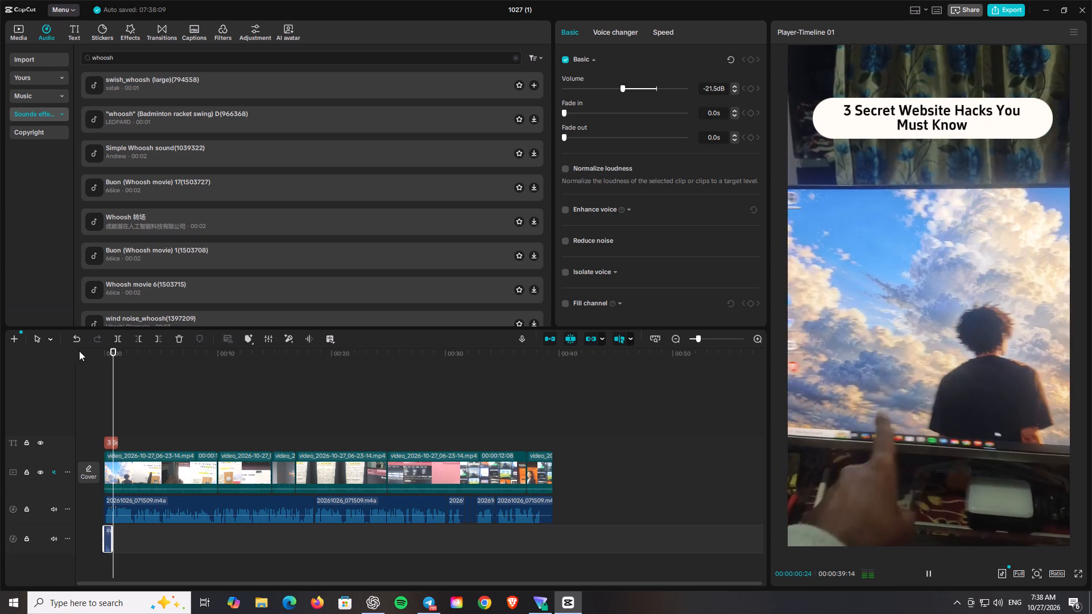
{"action": "key", "text": "space"}
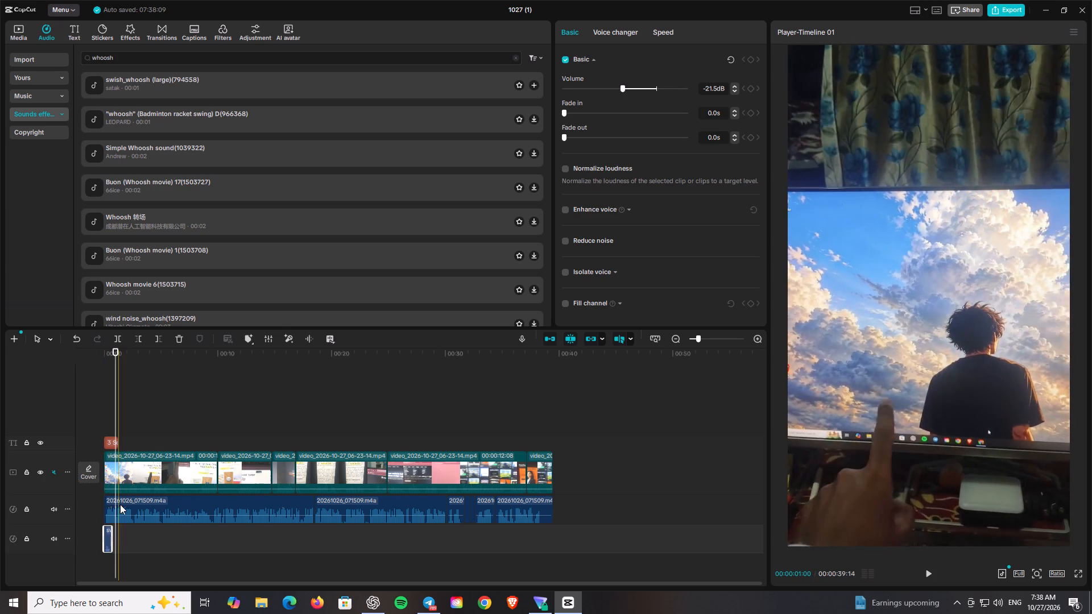
Set the whoosh sound clip's volume to 0.0 dB.
{"action": "left_click", "coordinate": [108, 549]}
{"action": "left_click", "coordinate": [109, 546]}
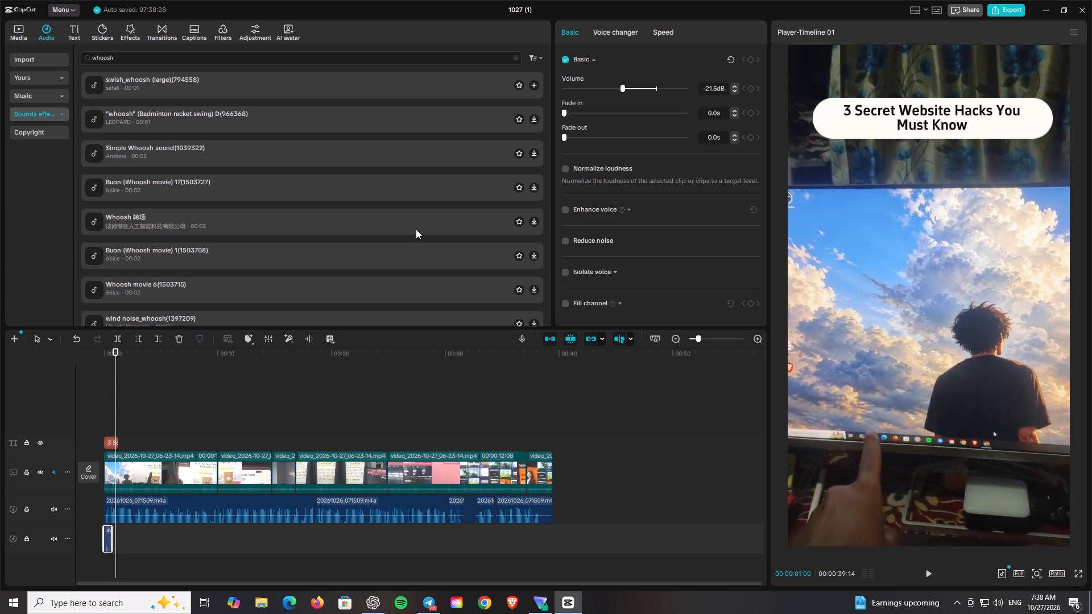
{"action": "left_click", "coordinate": [656, 90]}
Examine the In, Out and Loop text animations available for the title clip at the start of the timeline.
{"action": "left_click", "coordinate": [115, 436]}
{"action": "left_click", "coordinate": [111, 441]}
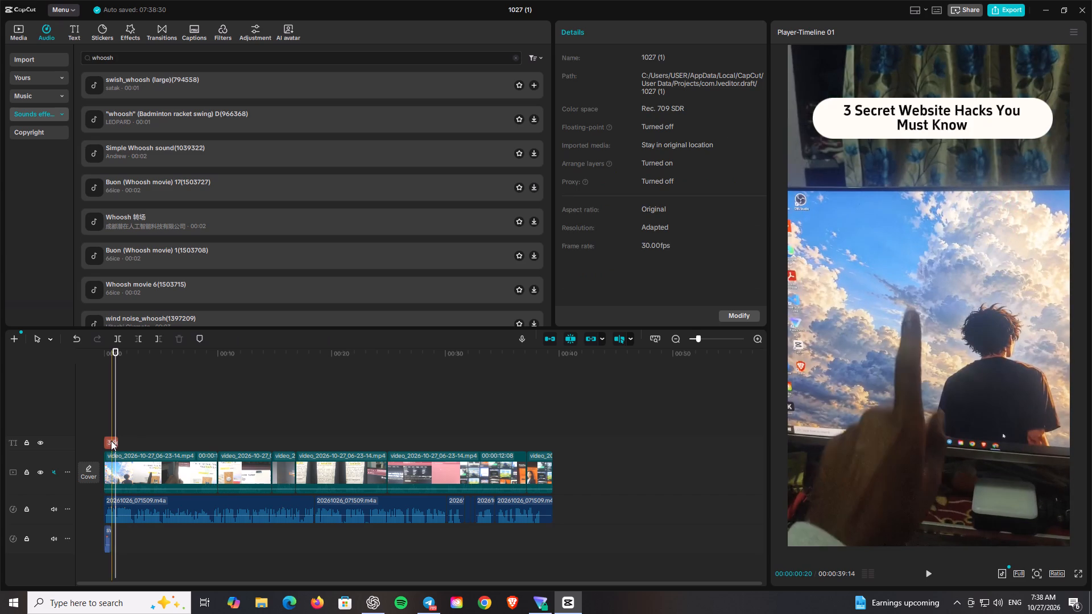
{"action": "left_click", "coordinate": [613, 28]}
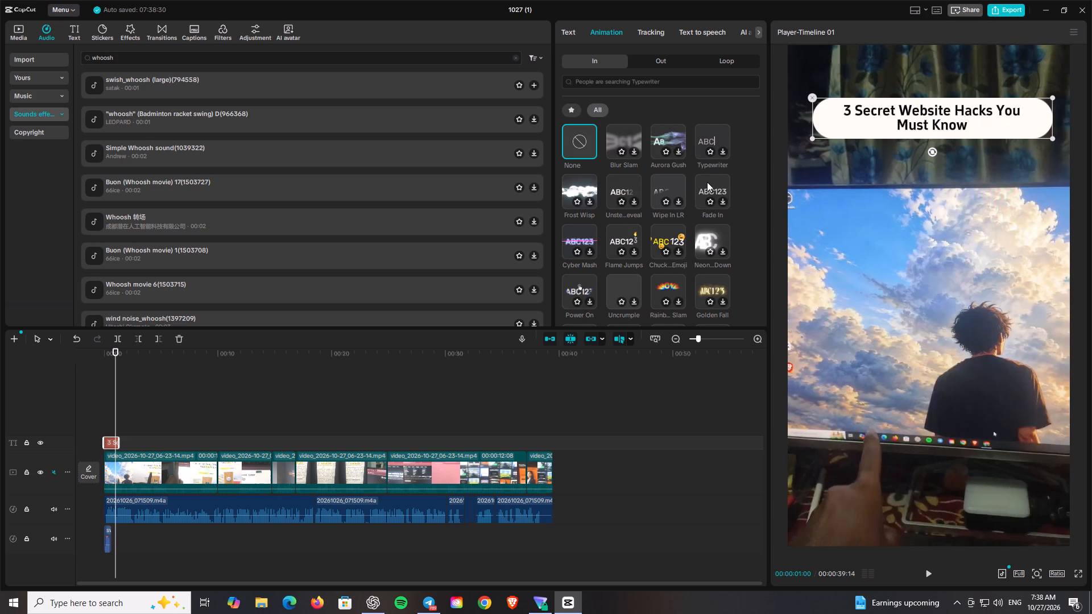
{"action": "scroll", "coordinate": [707, 182], "scroll_direction": "down", "scroll_amount": 3}
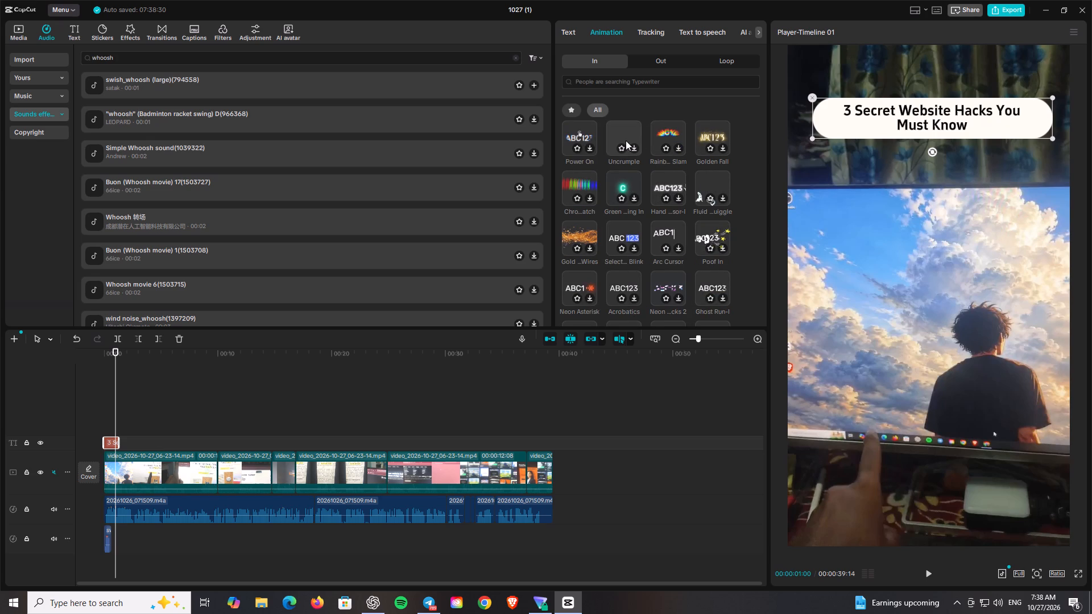
{"action": "scroll", "coordinate": [626, 140], "scroll_direction": "up", "scroll_amount": 1}
{"action": "left_click", "coordinate": [667, 61]}
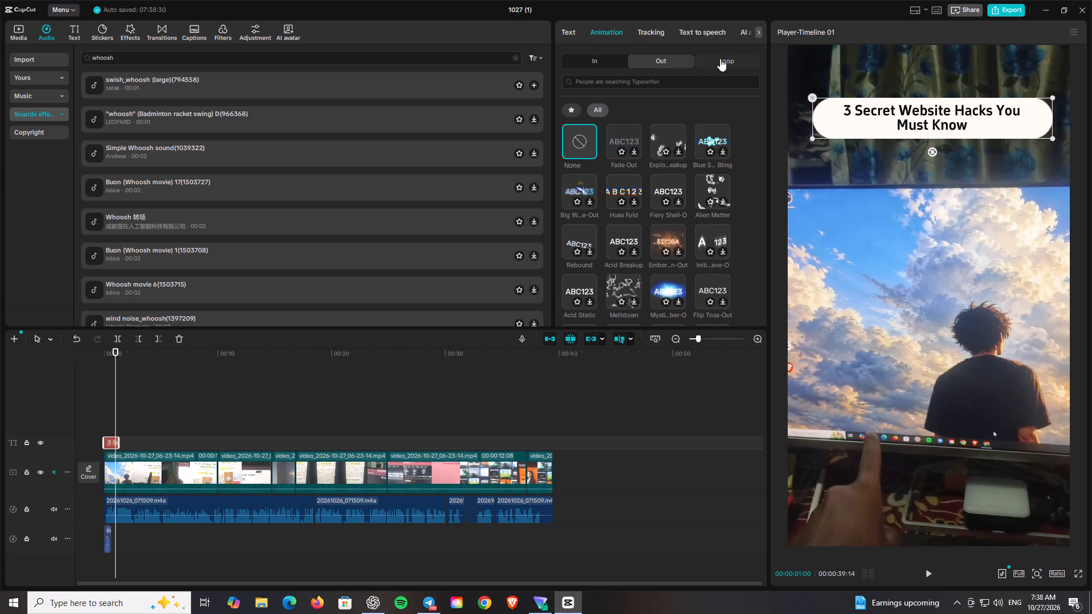
{"action": "scroll", "coordinate": [623, 220], "scroll_direction": "down", "scroll_amount": 1}
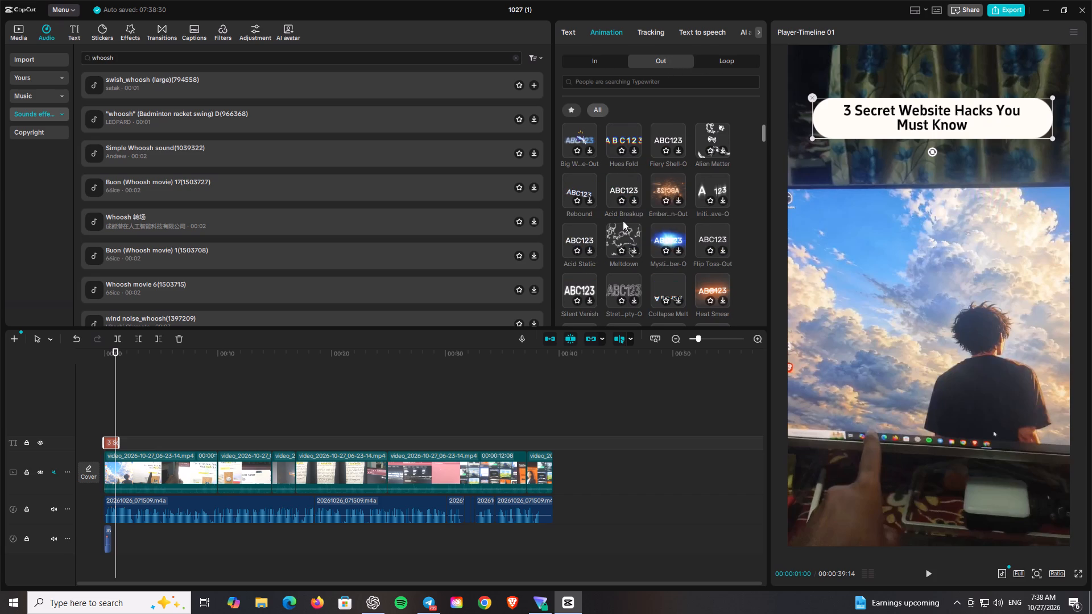
{"action": "scroll", "coordinate": [623, 221], "scroll_direction": "down", "scroll_amount": 1}
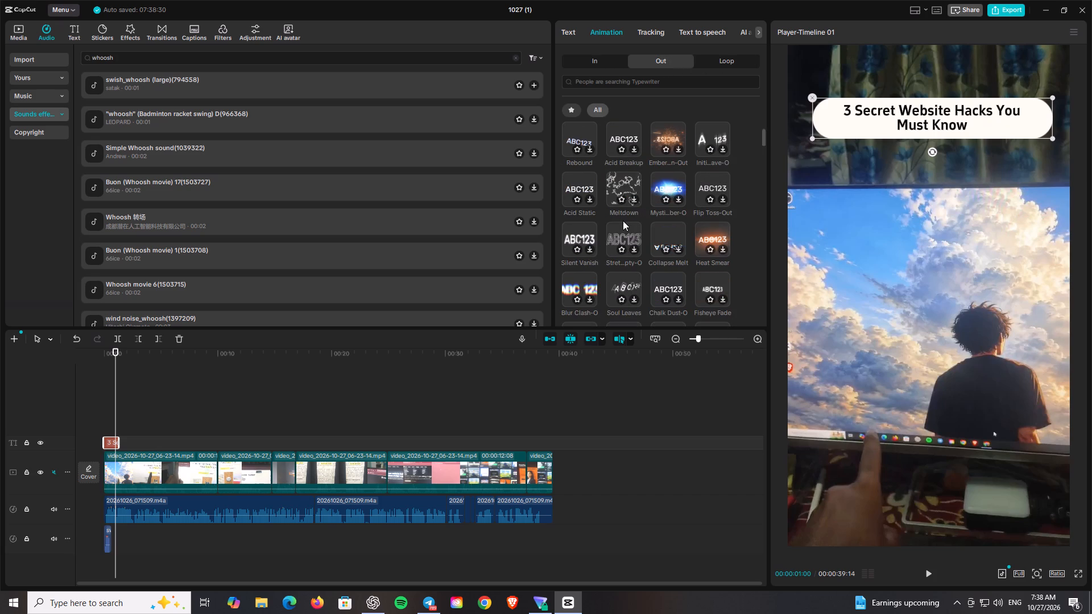
{"action": "scroll", "coordinate": [623, 221], "scroll_direction": "down", "scroll_amount": 1}
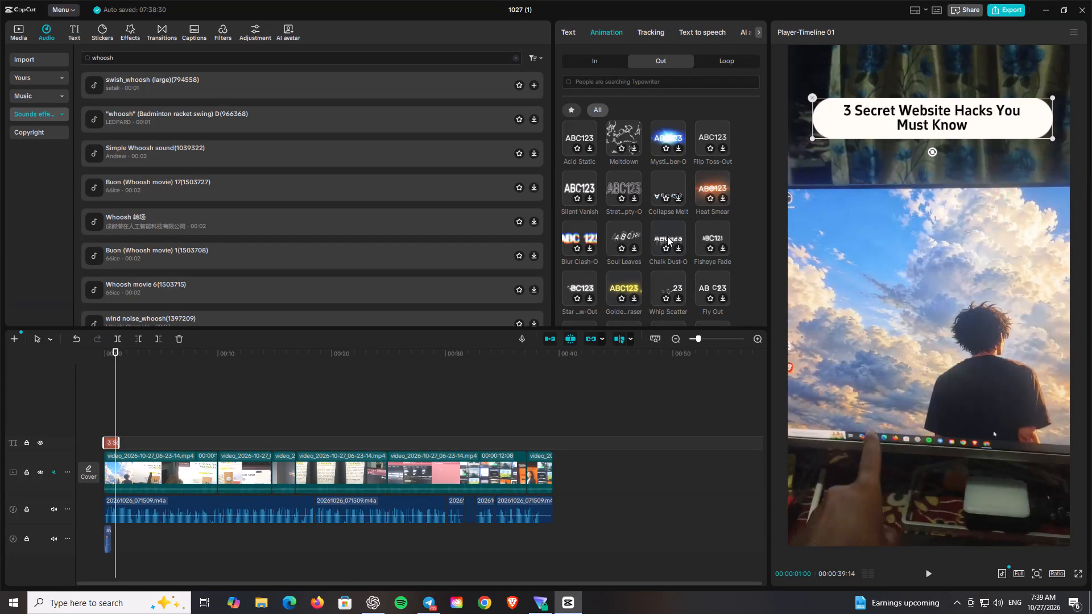
{"action": "scroll", "coordinate": [667, 237], "scroll_direction": "down", "scroll_amount": 3}
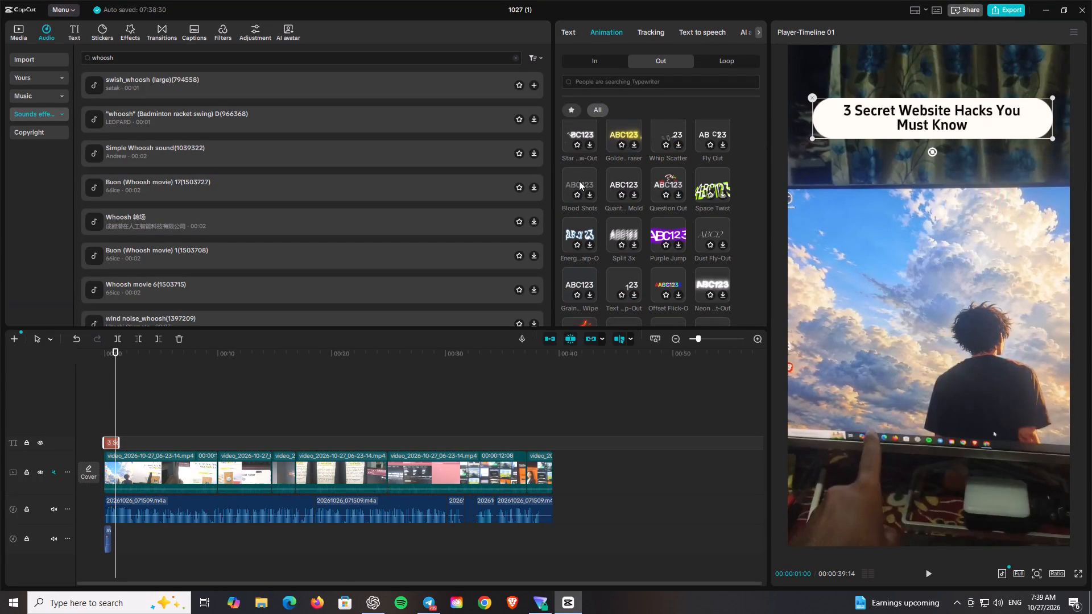
{"action": "scroll", "coordinate": [579, 181], "scroll_direction": "down", "scroll_amount": 4}
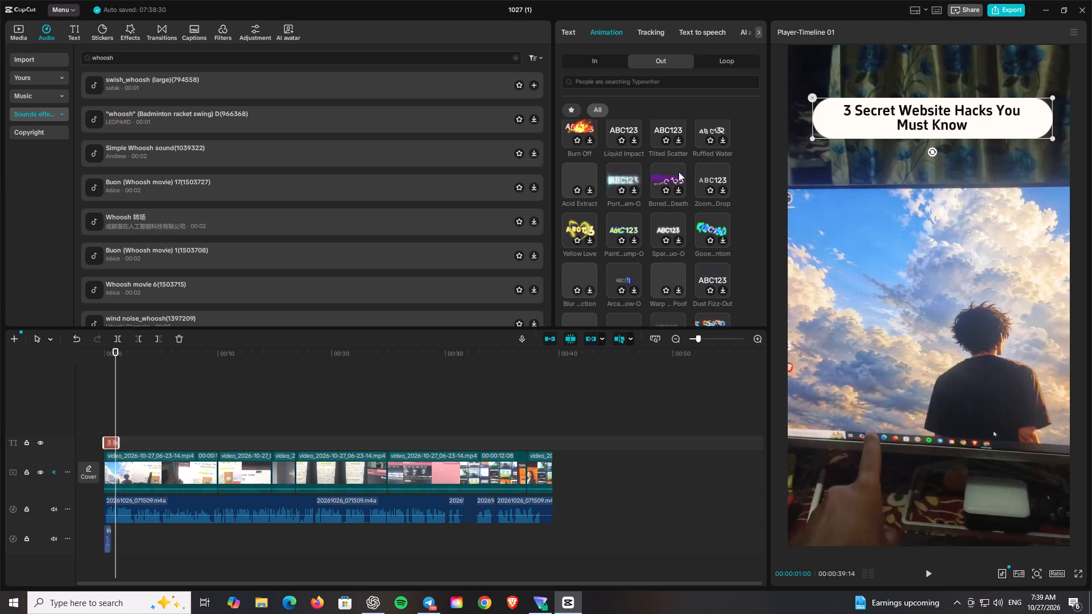
{"action": "left_click", "coordinate": [719, 62]}
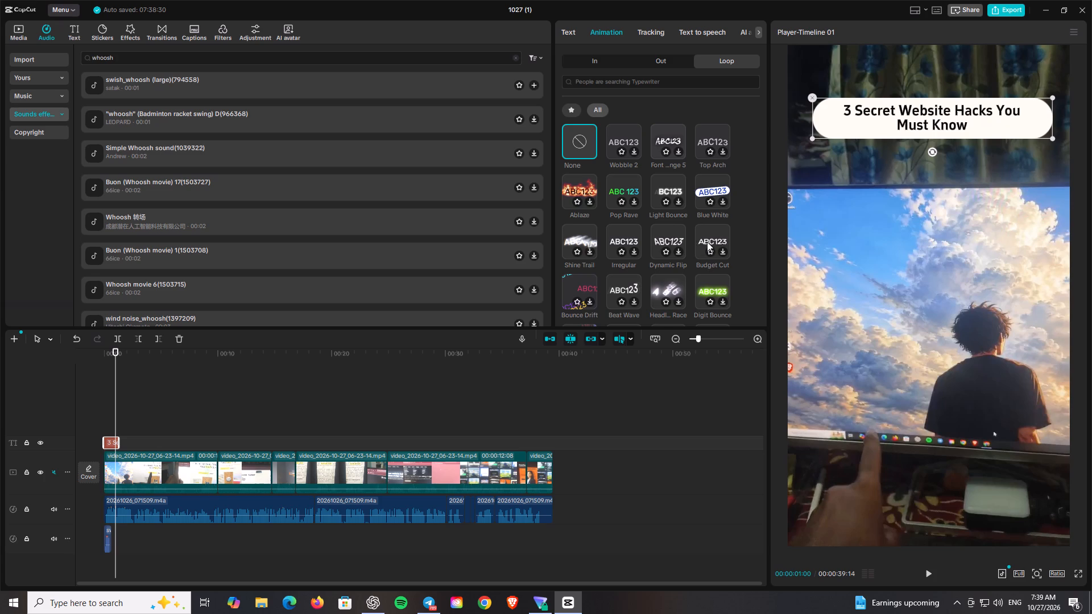
Apply the Blur Slam entrance animation to the title with a duration of 0.4 s.
{"action": "left_click", "coordinate": [600, 58]}
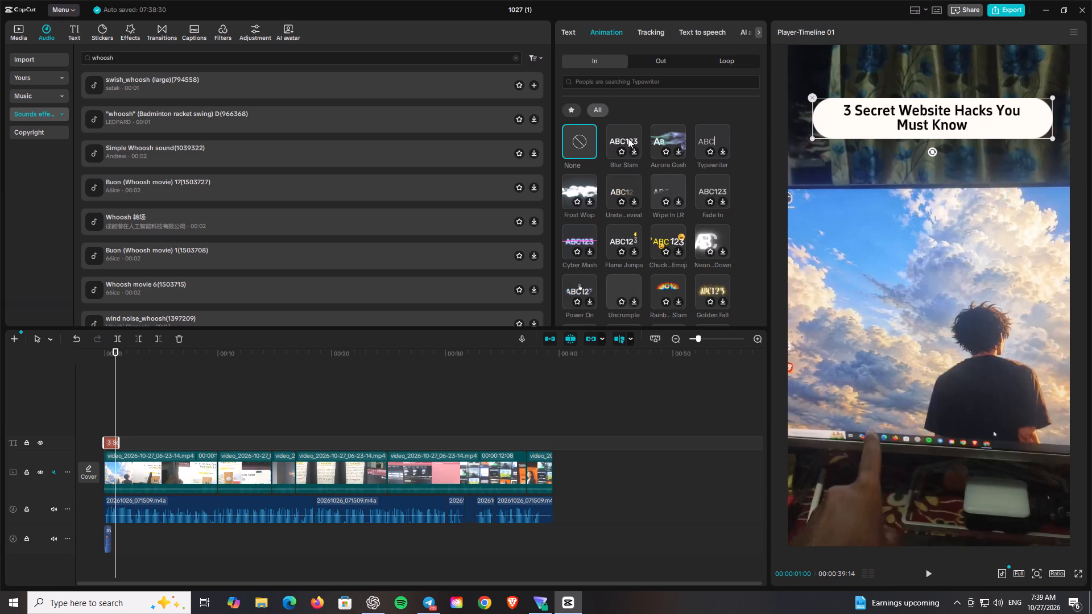
{"action": "left_click", "coordinate": [628, 138]}
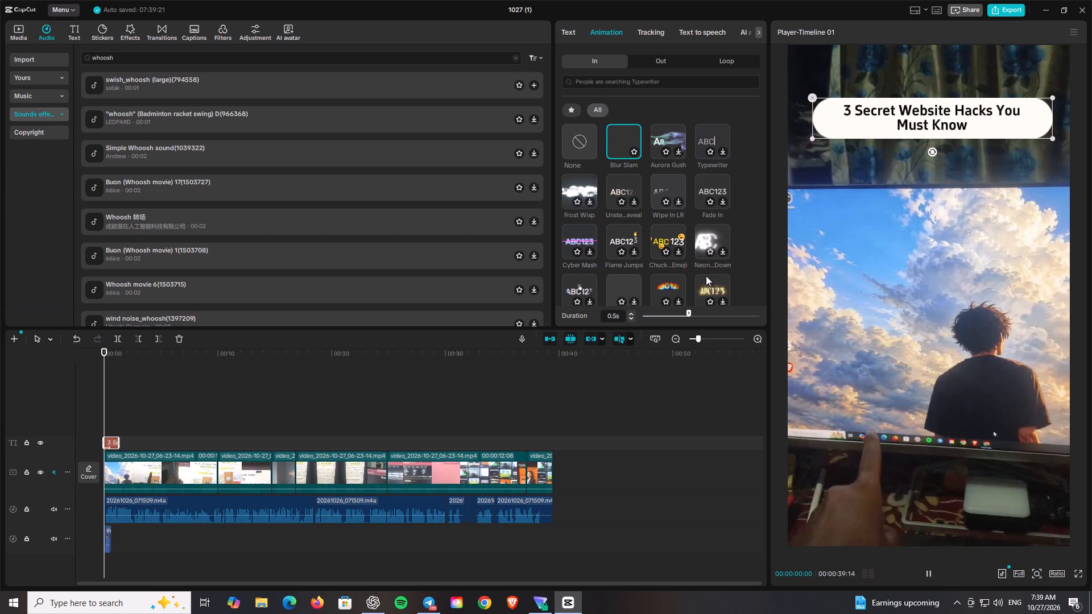
{"action": "left_click_drag", "start_coordinate": [689, 313], "coordinate": [677, 313]}
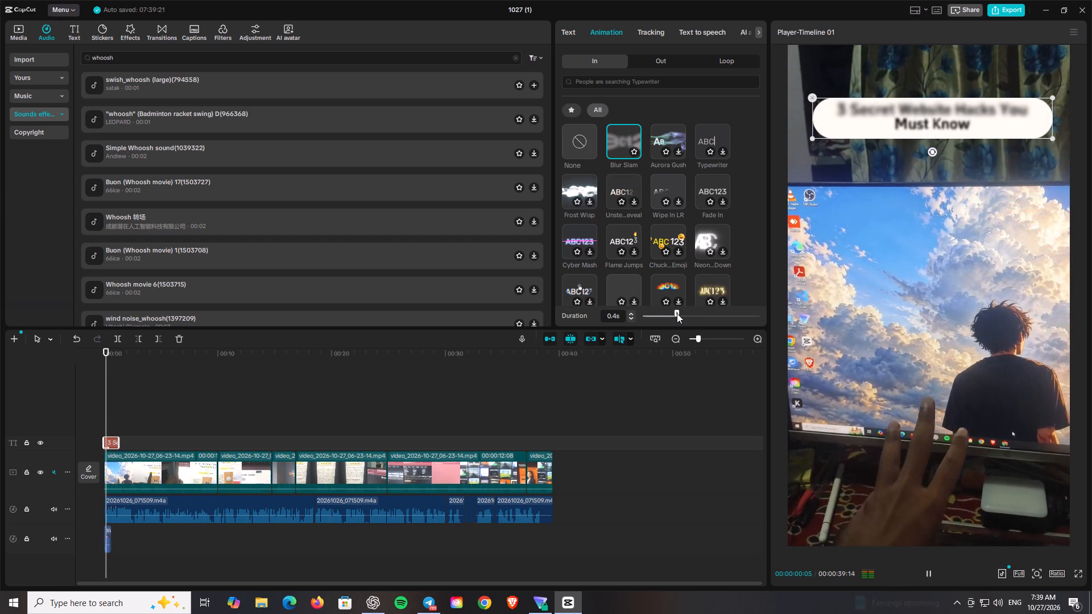
{"action": "left_click", "coordinate": [677, 313]}
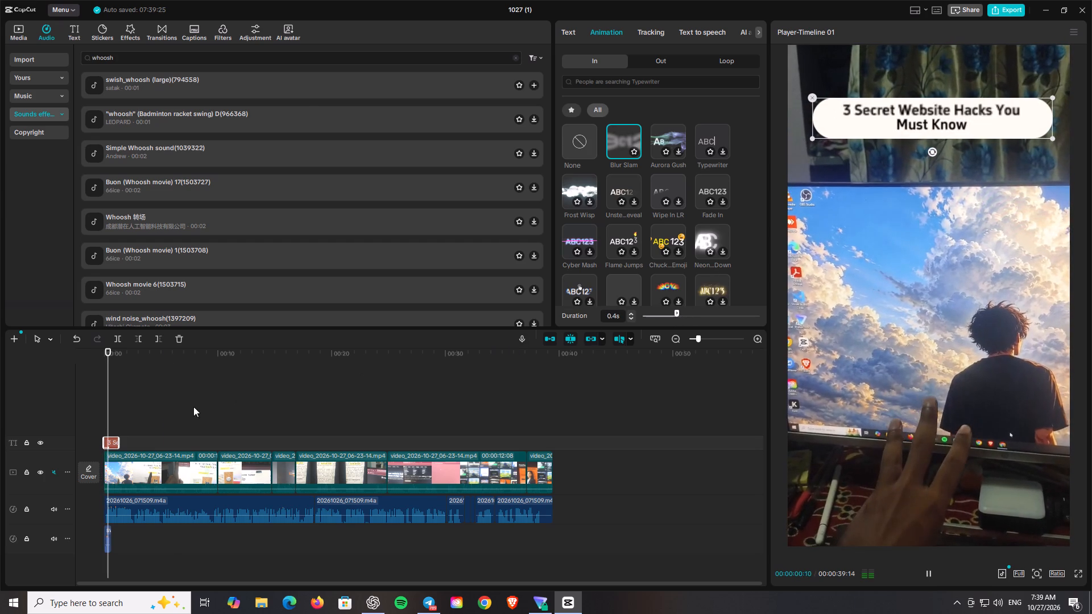
Change the number in the title text so it reads "2 Secret Website Hacks You Must Know".
{"action": "left_click_drag", "start_coordinate": [111, 355], "coordinate": [76, 354]}
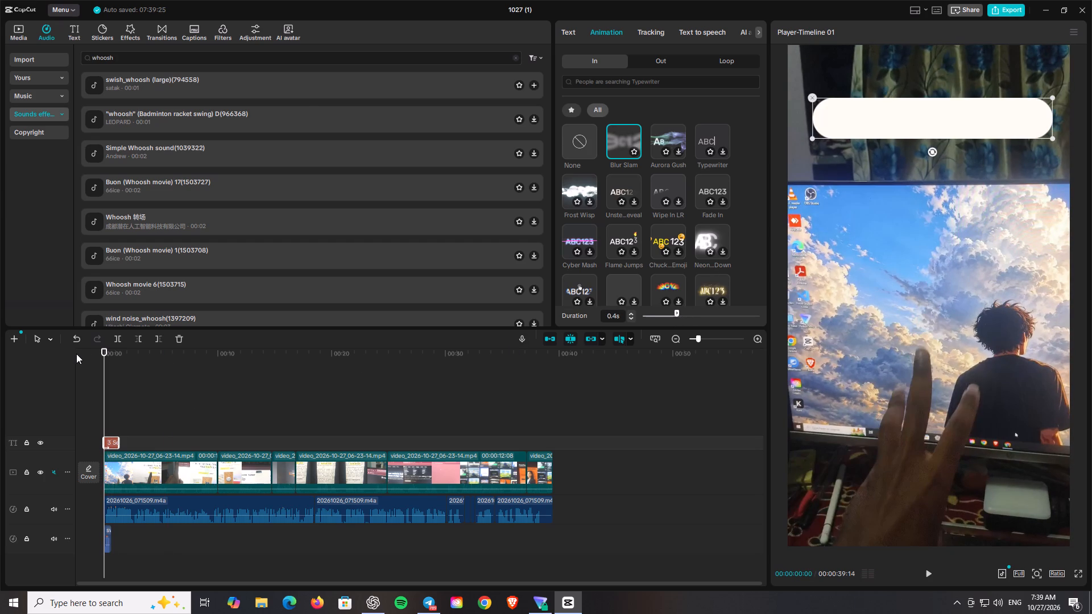
{"action": "left_click", "coordinate": [564, 30]}
{"action": "left_click", "coordinate": [572, 84]}
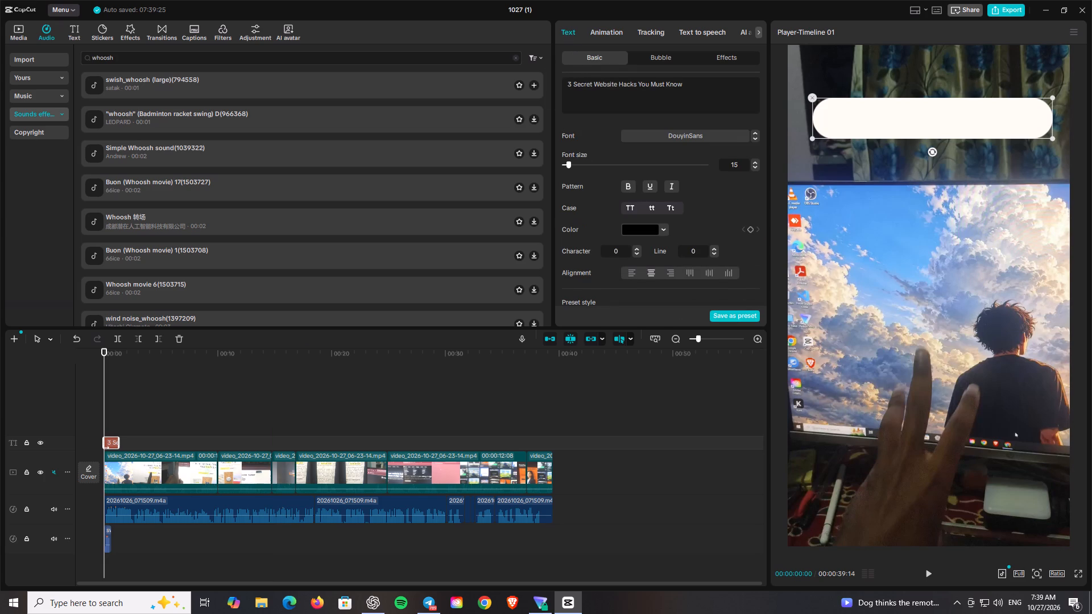
{"action": "key", "text": "BackSpace"}
{"action": "key", "text": "2"}
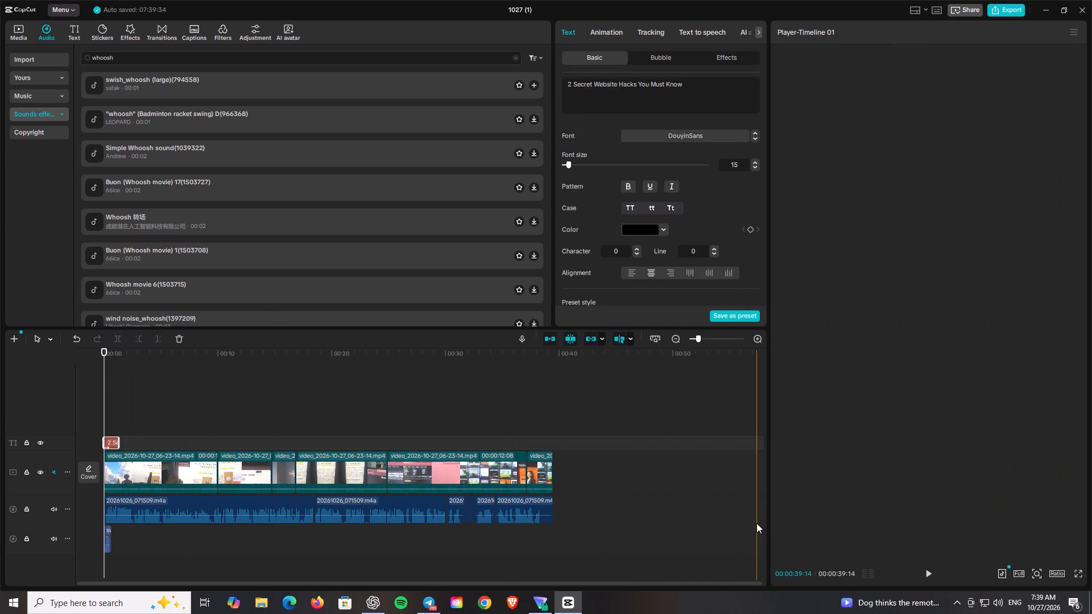
{"action": "key", "text": "space"}
Play the edit from the start of the timeline to about 35 seconds to check the title, footage and voice recording.
{"action": "left_click", "coordinate": [106, 353]}
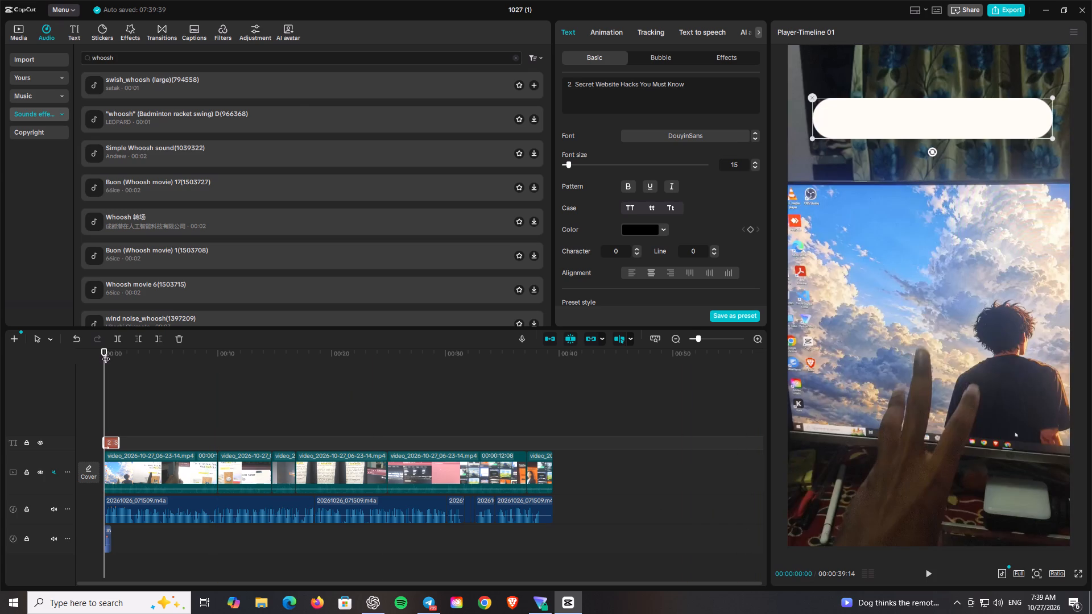
{"action": "left_click", "coordinate": [10, 32]}
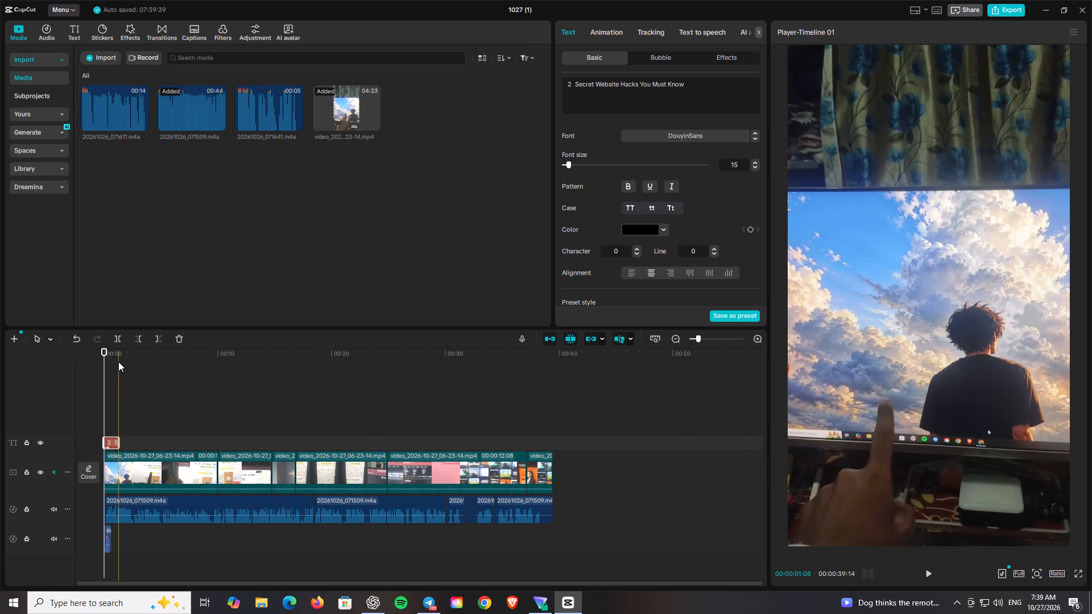
{"action": "left_click", "coordinate": [120, 358]}
{"action": "left_click_drag", "start_coordinate": [120, 358], "coordinate": [42, 356]}
{"action": "key", "text": "space"}
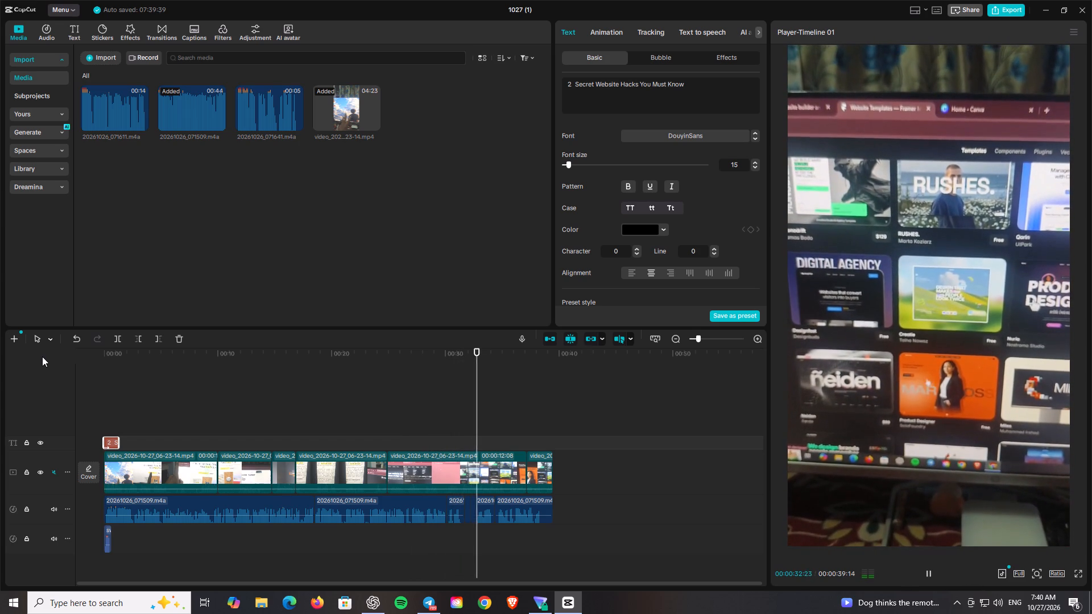
{"action": "key", "text": "space"}
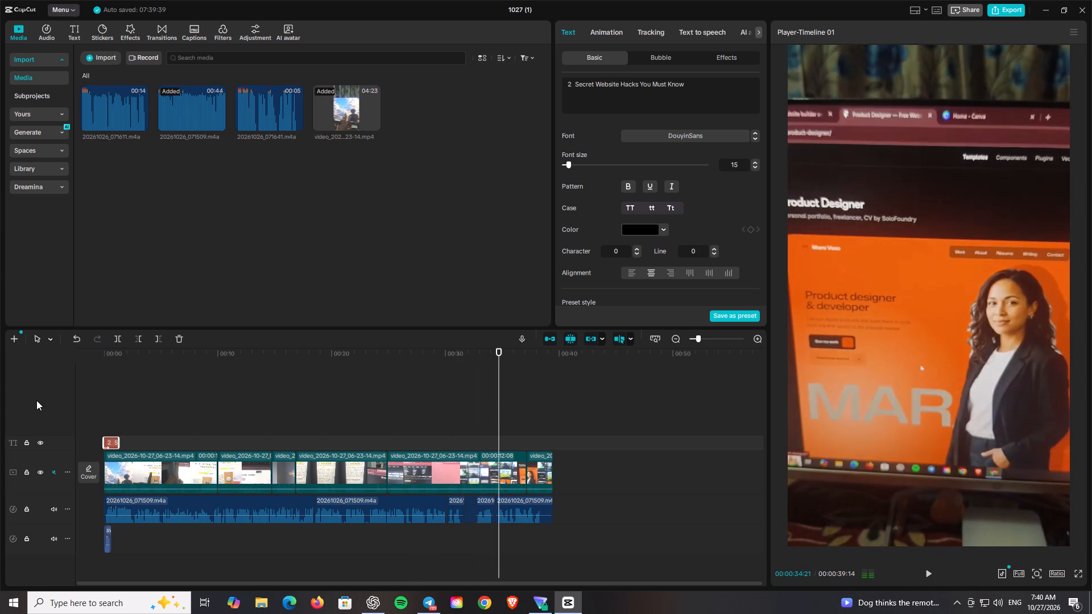
Delete the two short leftover voice recording pieces at about 32 seconds on the timeline.
{"action": "left_click", "coordinate": [473, 503]}
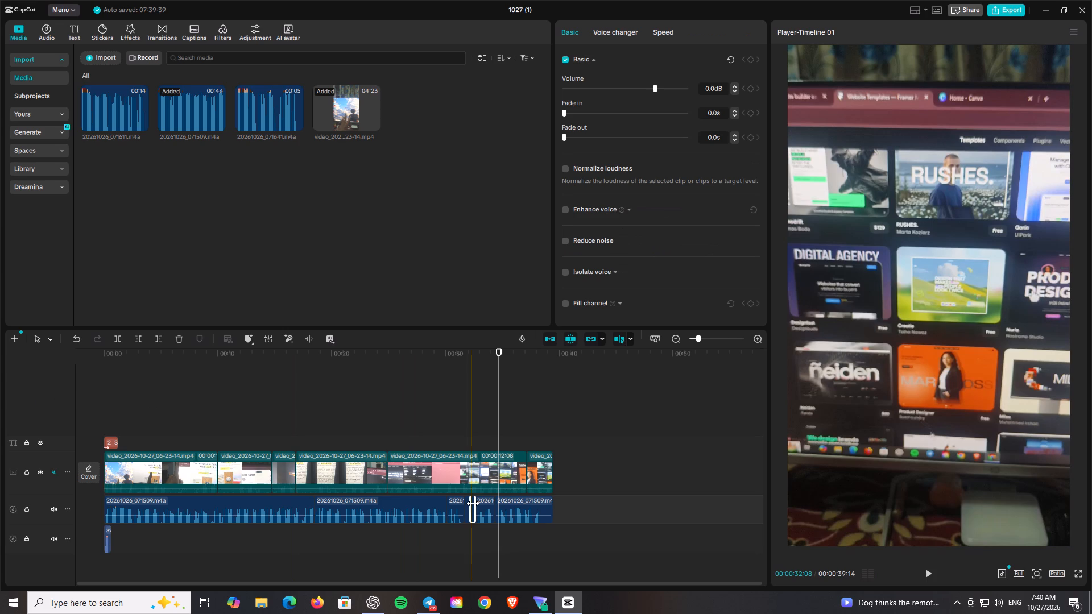
{"action": "key", "text": "BackSpace"}
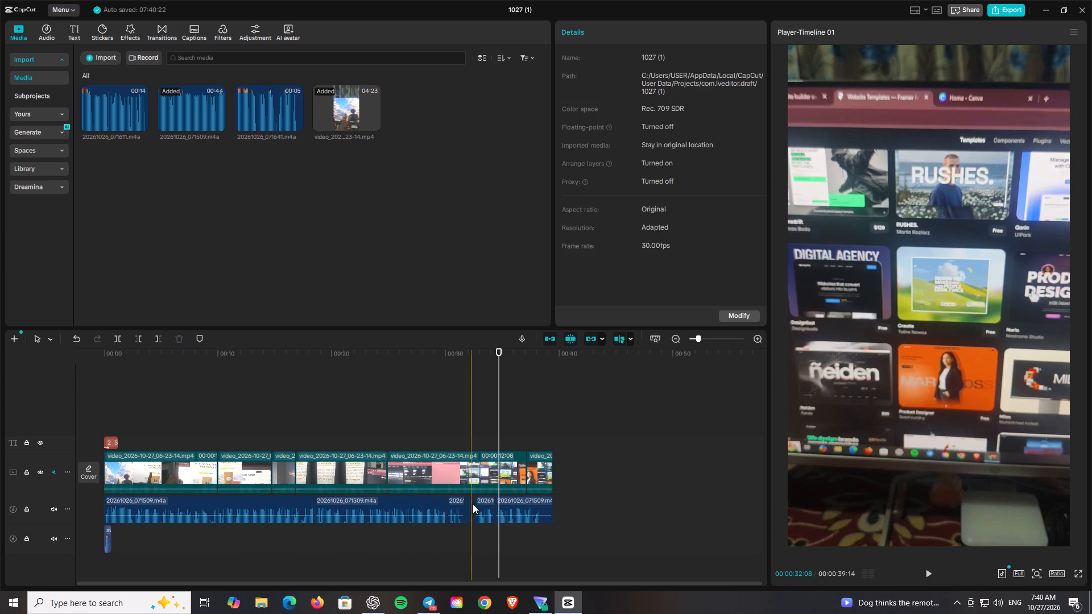
{"action": "left_click", "coordinate": [468, 504]}
{"action": "key", "text": "BackSpace"}
Move the last two voice recording clips earlier to close the gap at about 32 seconds.
{"action": "left_click", "coordinate": [482, 503]}
{"action": "left_click_drag", "start_coordinate": [482, 503], "coordinate": [472, 503]}
{"action": "left_click_drag", "start_coordinate": [511, 503], "coordinate": [502, 502]}
Trim the end of the last video clip to the end of the voice recording, at about 00:38:17.
{"action": "left_click", "coordinate": [548, 472]}
{"action": "left_click_drag", "start_coordinate": [553, 471], "coordinate": [544, 471]}
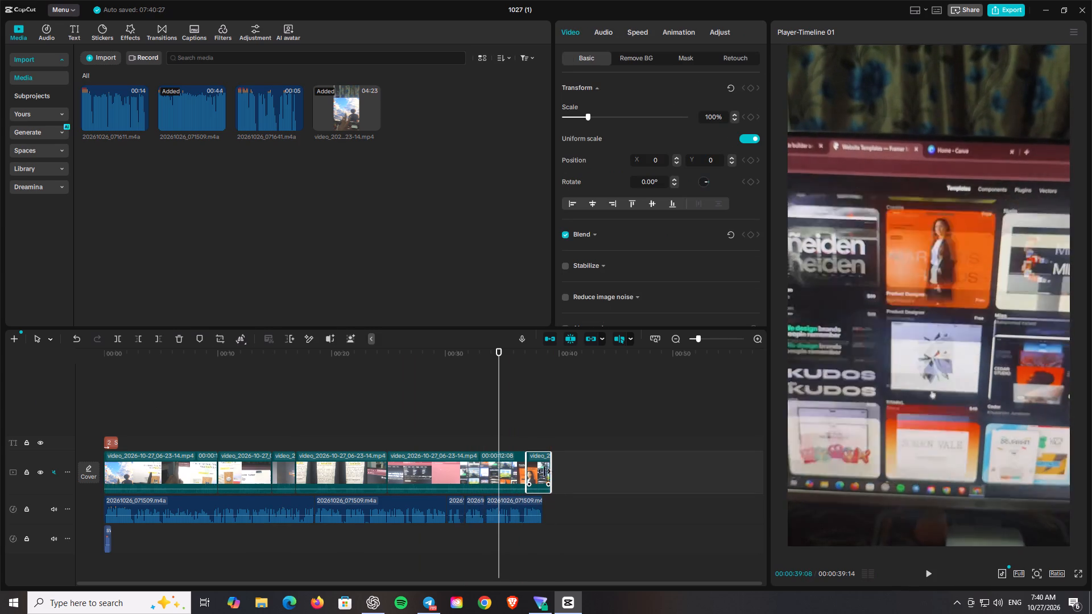
{"action": "left_click_drag", "start_coordinate": [544, 471], "coordinate": [540, 471]}
Play the edit from about 32 seconds to check the closed gap in the voice recording.
{"action": "left_click", "coordinate": [469, 403]}
{"action": "key", "text": "space"}
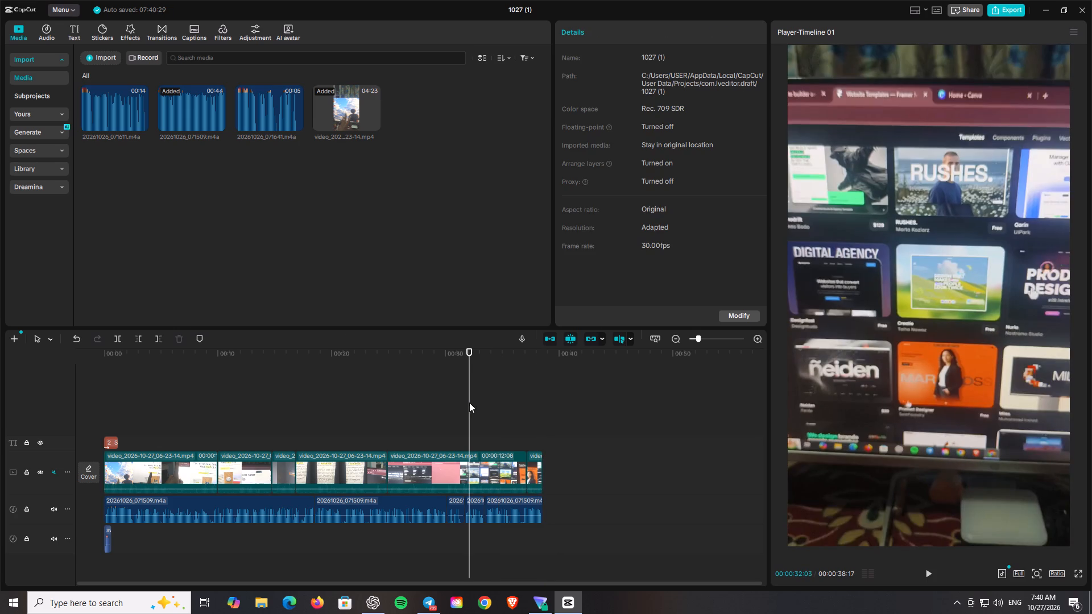
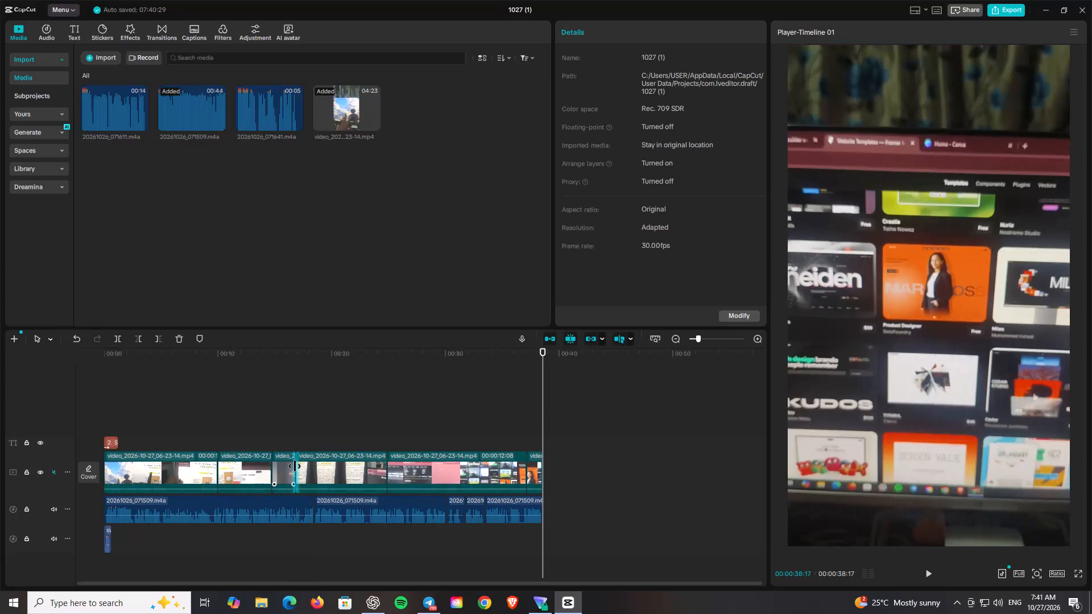
Play short parts of the edit from about 10 seconds and about 22 seconds to check the footage against the voice-over.
{"action": "left_click", "coordinate": [276, 466]}
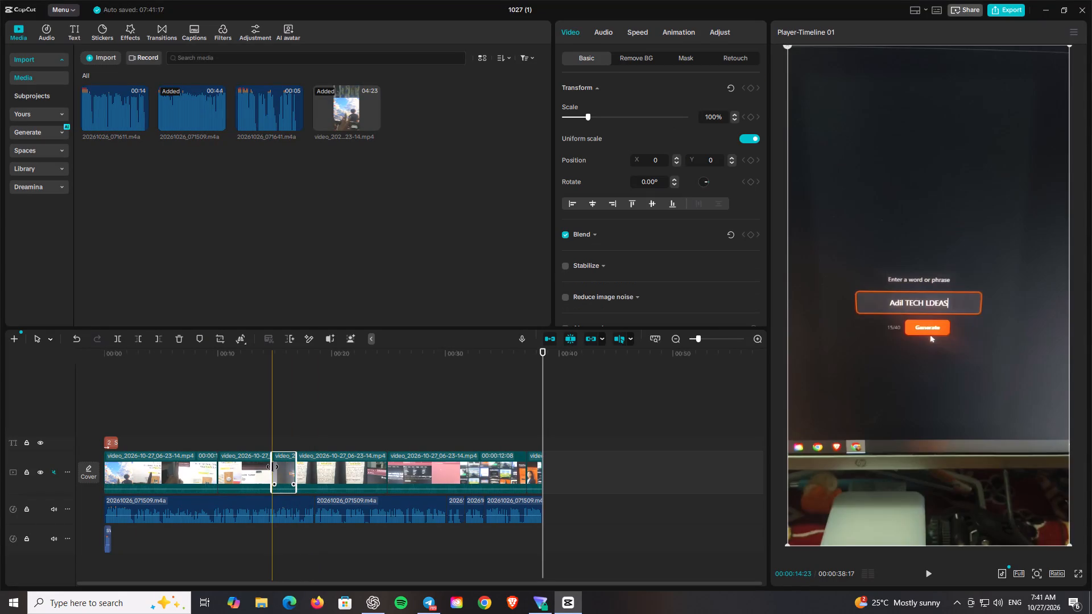
{"action": "left_click", "coordinate": [272, 467]}
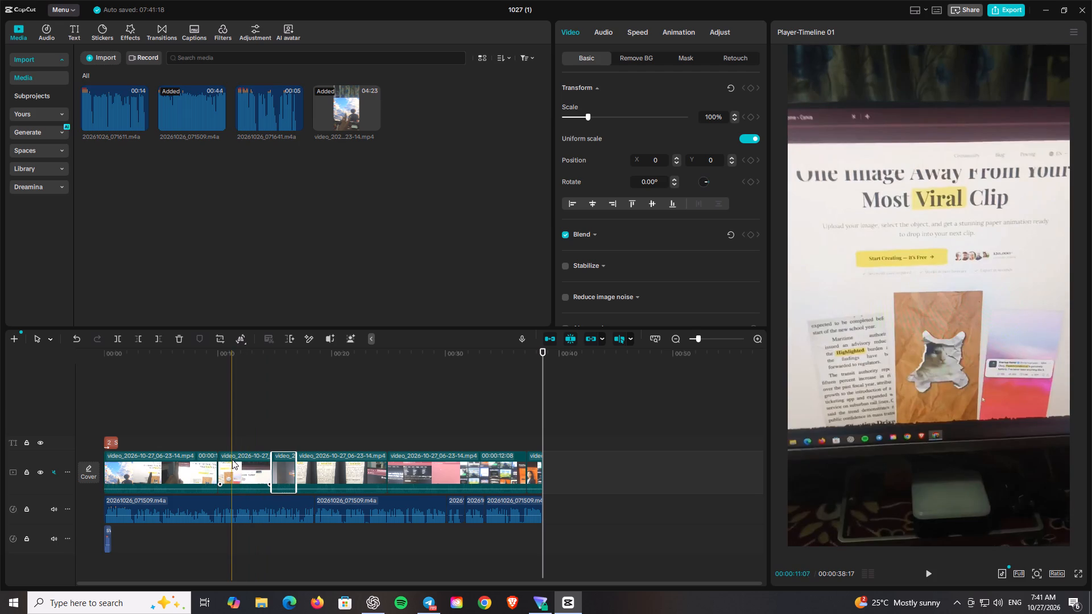
{"action": "left_click", "coordinate": [224, 376]}
{"action": "key", "text": "space"}
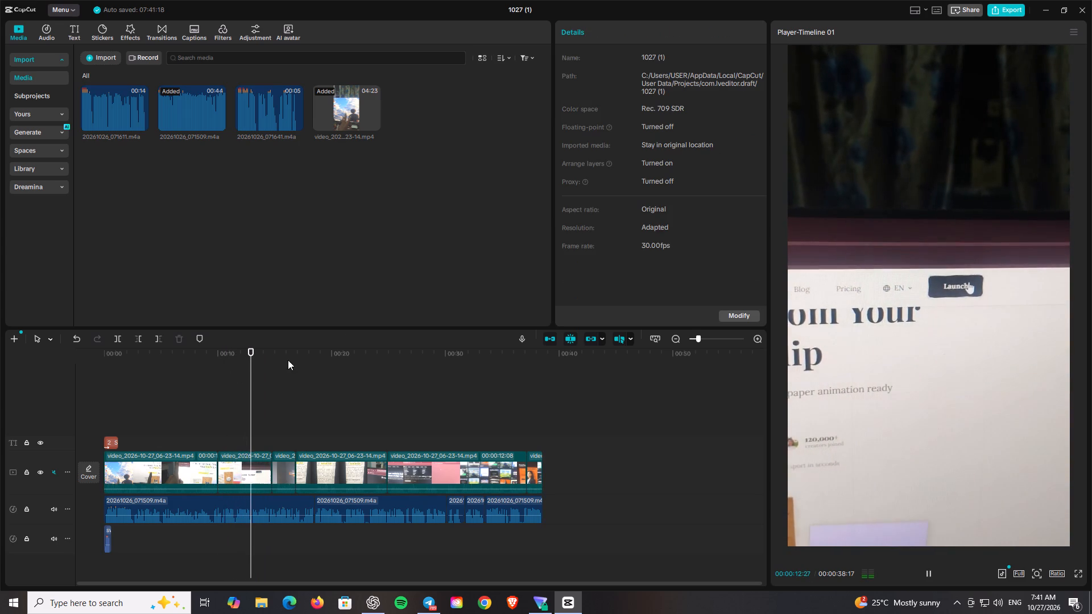
{"action": "left_click", "coordinate": [313, 370]}
{"action": "left_click", "coordinate": [357, 380]}
{"action": "key", "text": "space"}
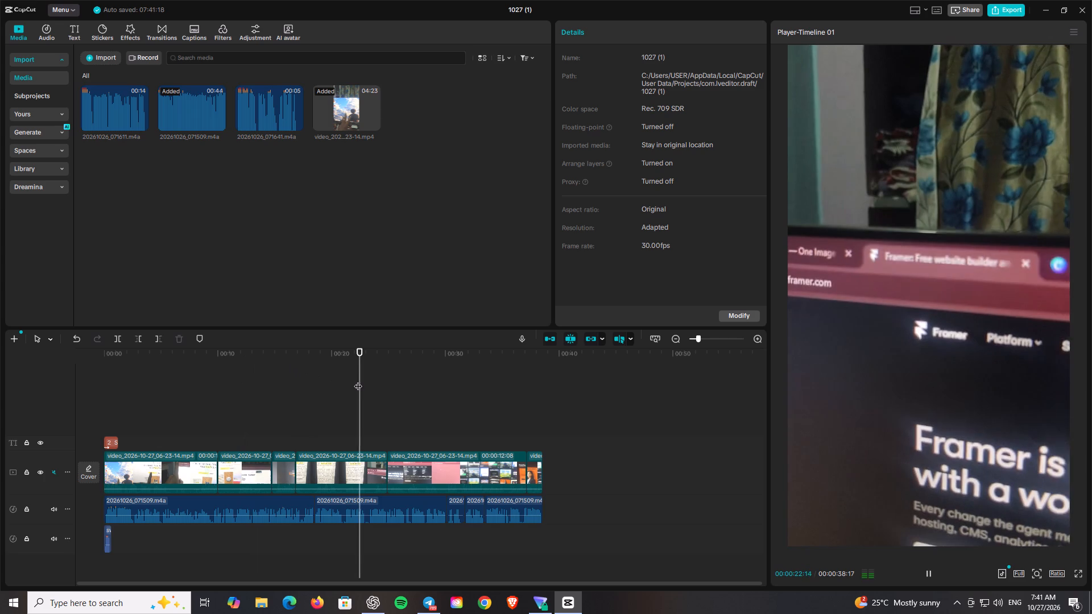
{"action": "key", "text": "space"}
Examine the footage between about 20 and 22 seconds to locate the change from the newspaper animation to the Framer homepage.
{"action": "left_click", "coordinate": [353, 380]}
{"action": "left_click", "coordinate": [349, 380]}
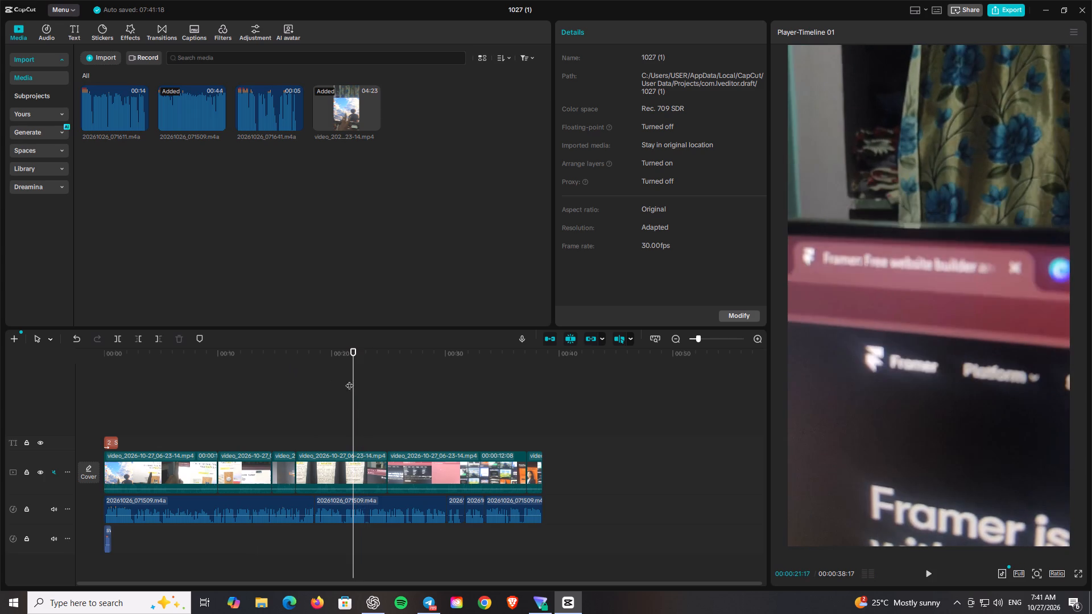
{"action": "left_click", "coordinate": [344, 379]}
{"action": "left_click", "coordinate": [343, 379]}
{"action": "left_click", "coordinate": [338, 379]}
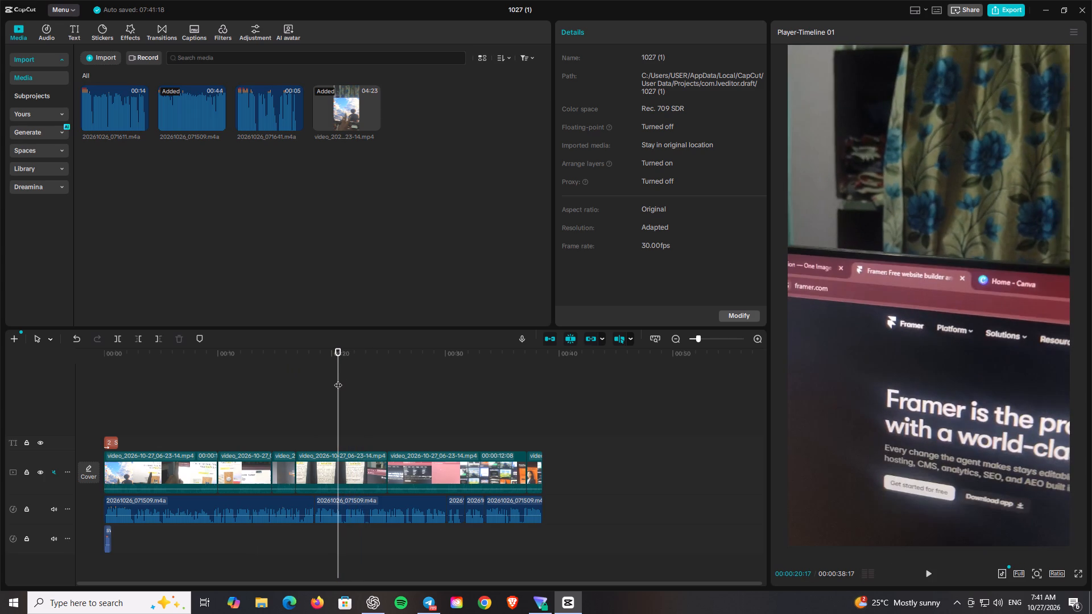
{"action": "left_click", "coordinate": [333, 379]}
{"action": "left_click", "coordinate": [337, 378]}
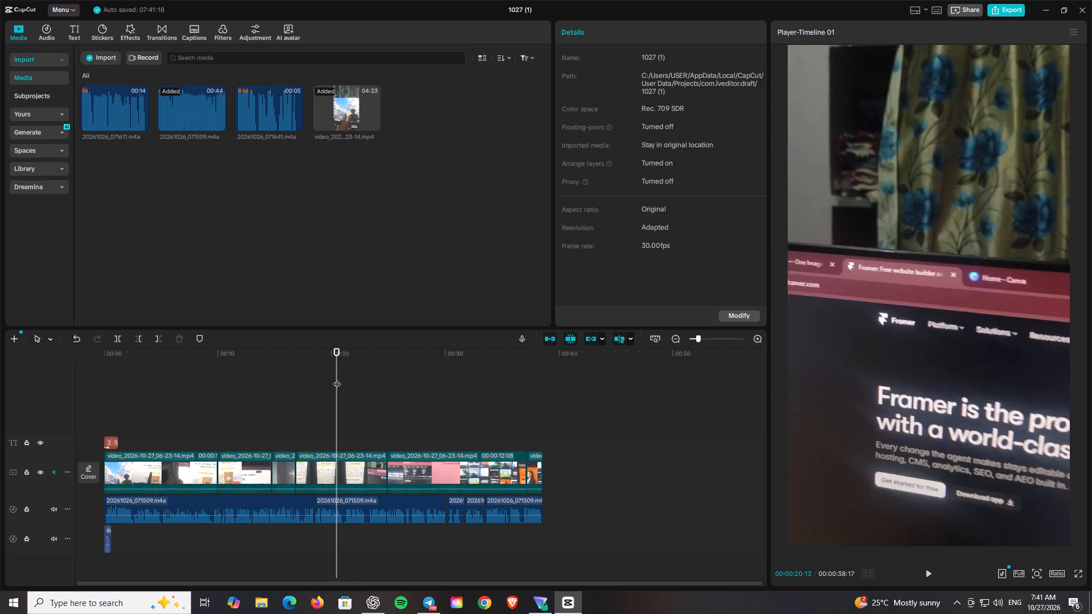
{"action": "left_click", "coordinate": [332, 377]}
{"action": "left_click", "coordinate": [332, 377]}
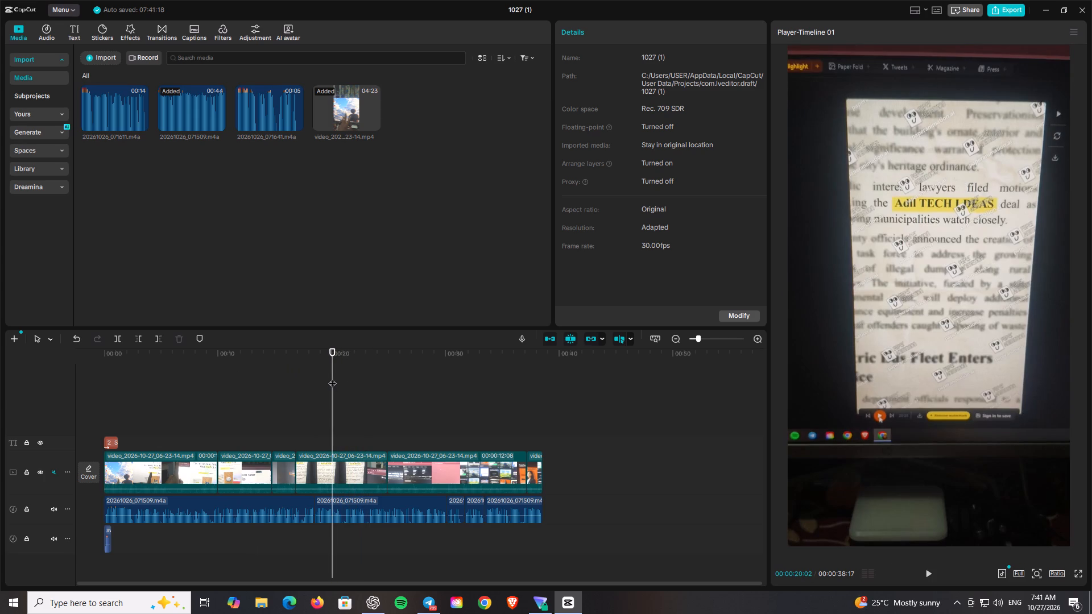
{"action": "key", "text": "space"}
{"action": "key", "text": "space"}
{"action": "key", "text": "space"}
{"action": "key", "text": "space"}
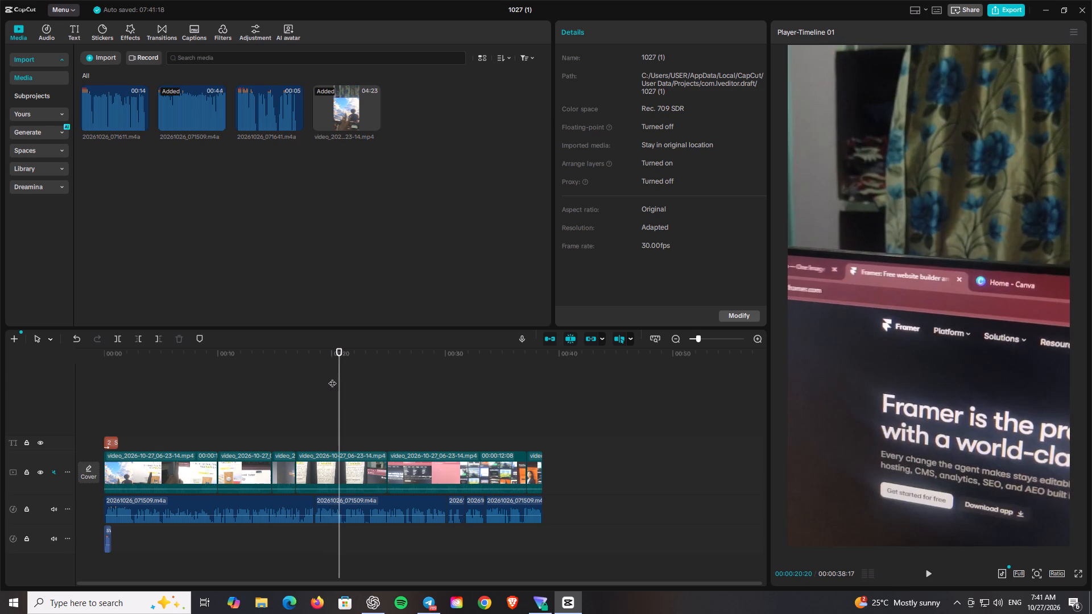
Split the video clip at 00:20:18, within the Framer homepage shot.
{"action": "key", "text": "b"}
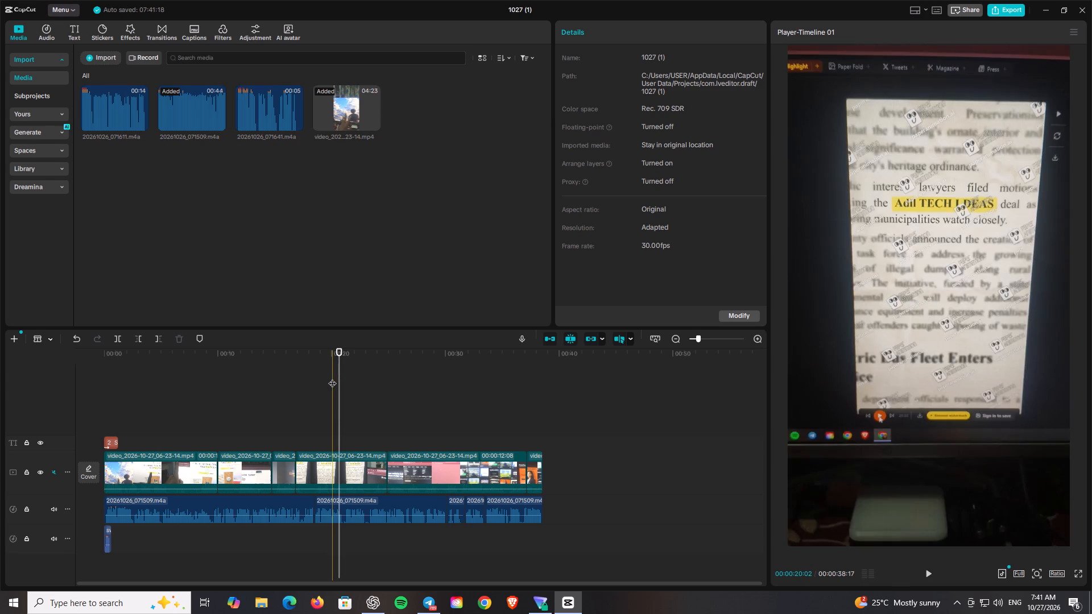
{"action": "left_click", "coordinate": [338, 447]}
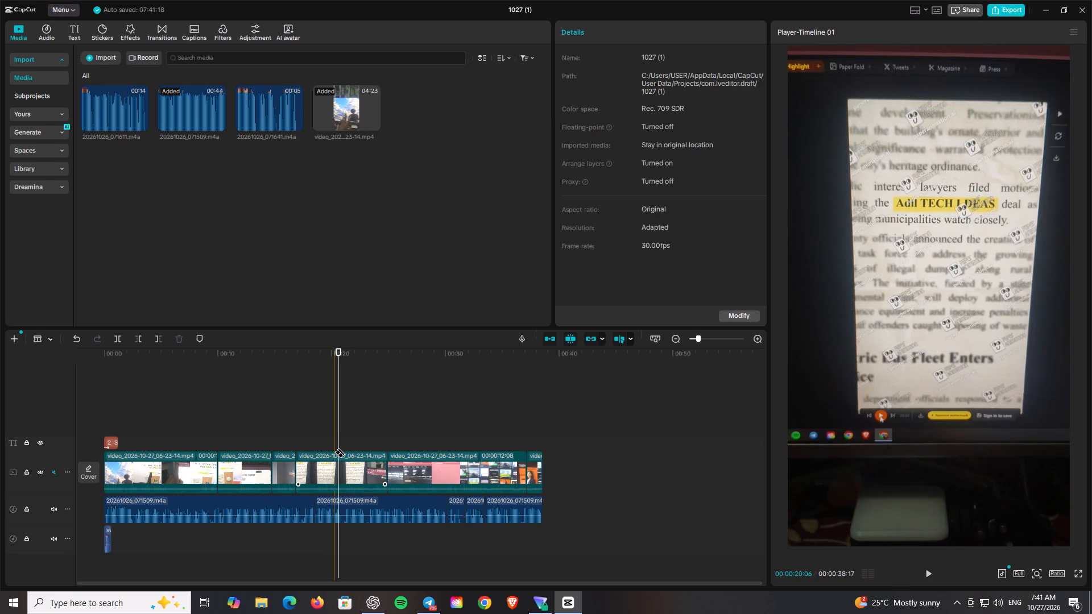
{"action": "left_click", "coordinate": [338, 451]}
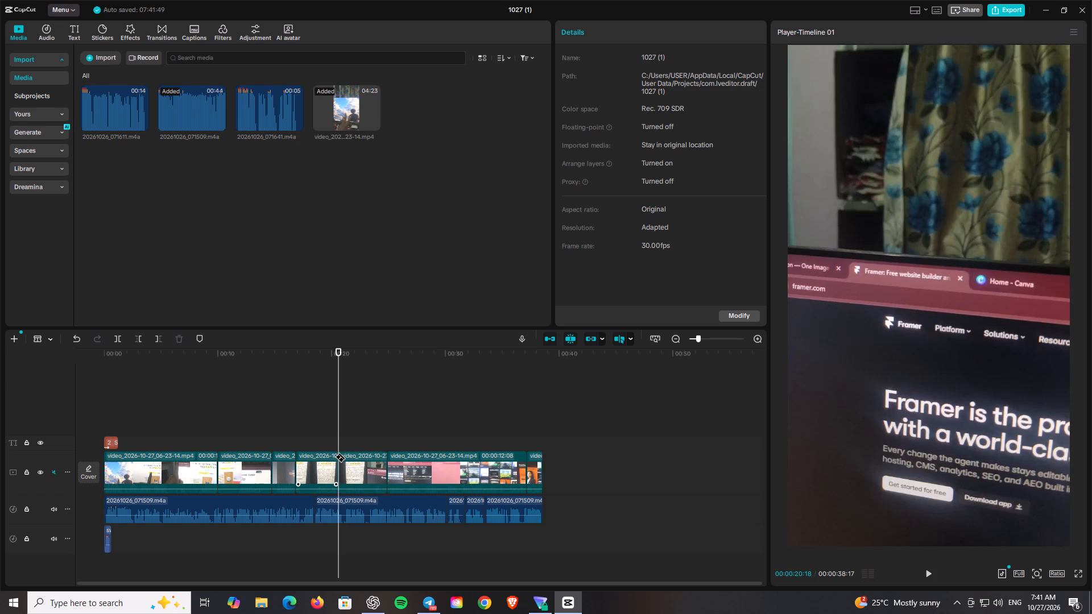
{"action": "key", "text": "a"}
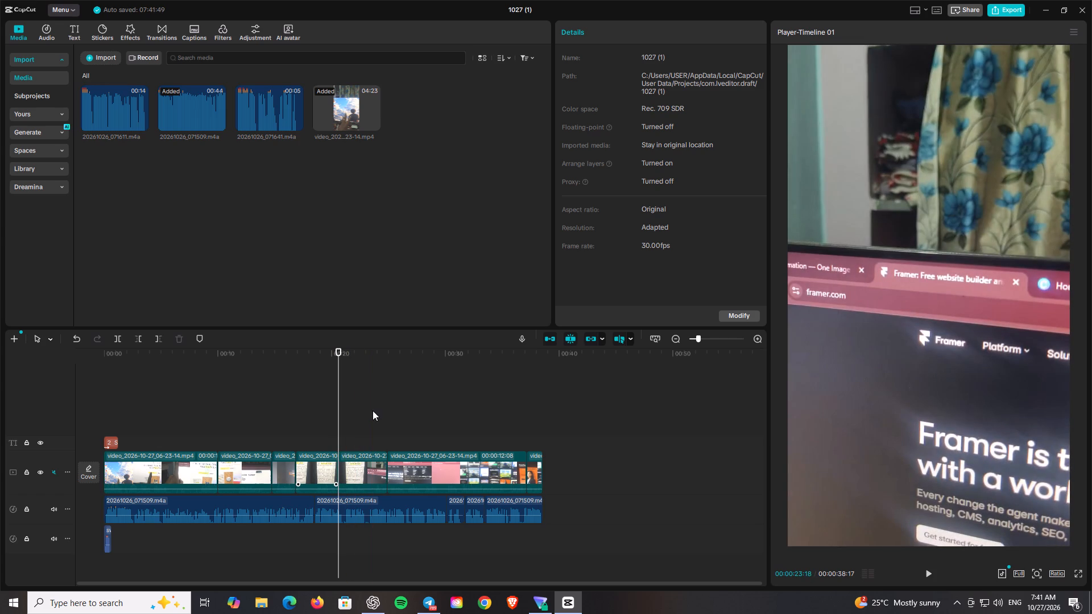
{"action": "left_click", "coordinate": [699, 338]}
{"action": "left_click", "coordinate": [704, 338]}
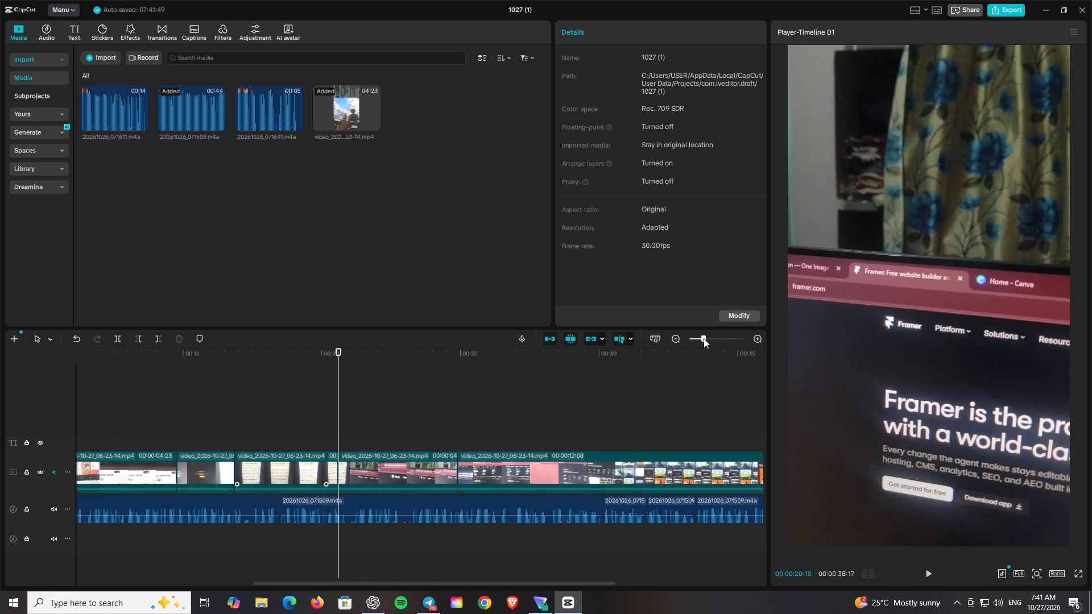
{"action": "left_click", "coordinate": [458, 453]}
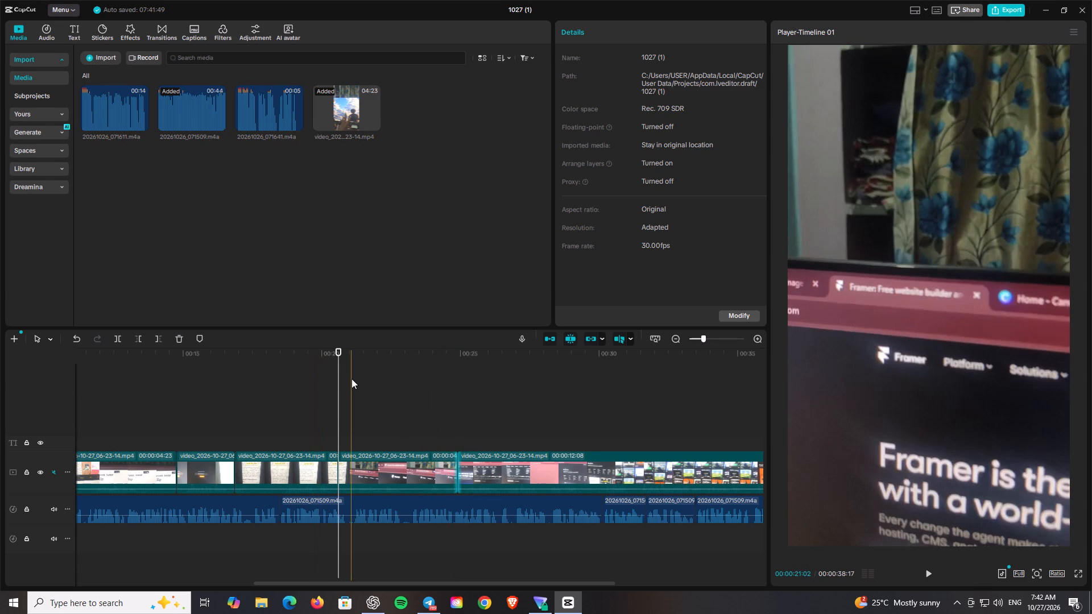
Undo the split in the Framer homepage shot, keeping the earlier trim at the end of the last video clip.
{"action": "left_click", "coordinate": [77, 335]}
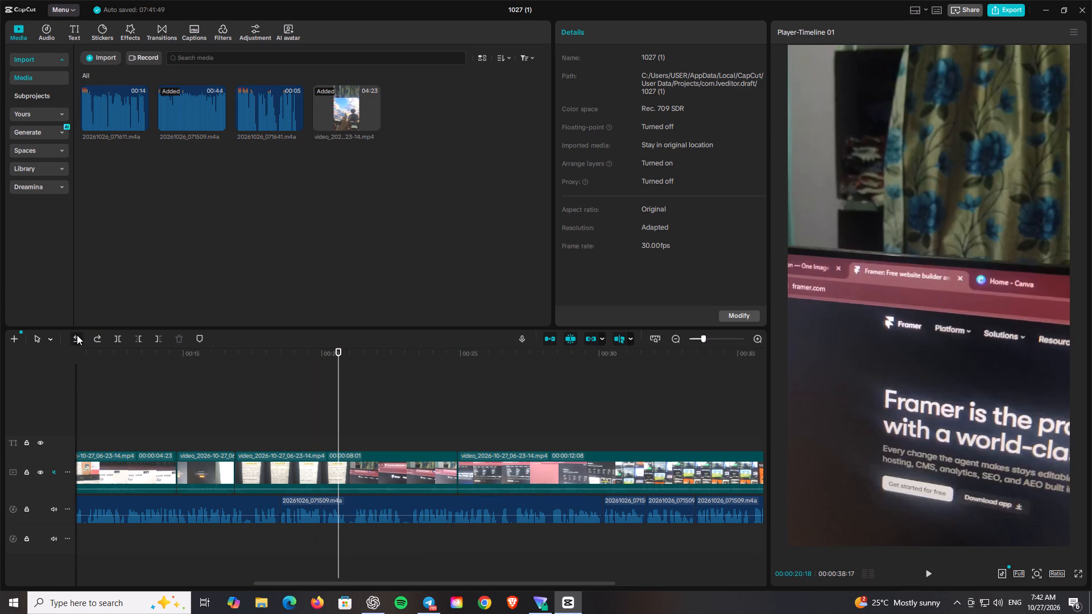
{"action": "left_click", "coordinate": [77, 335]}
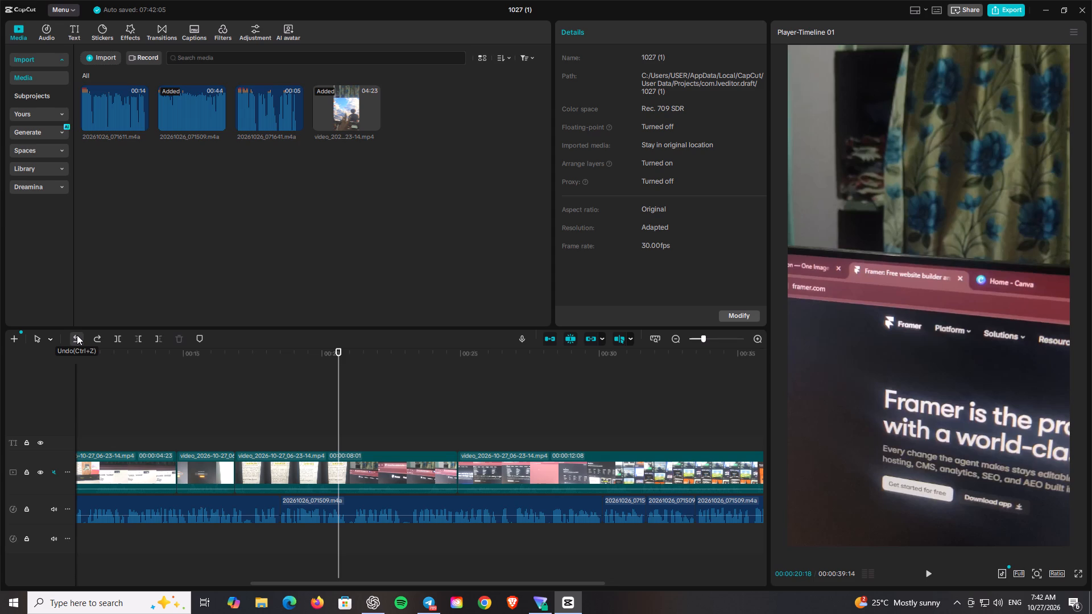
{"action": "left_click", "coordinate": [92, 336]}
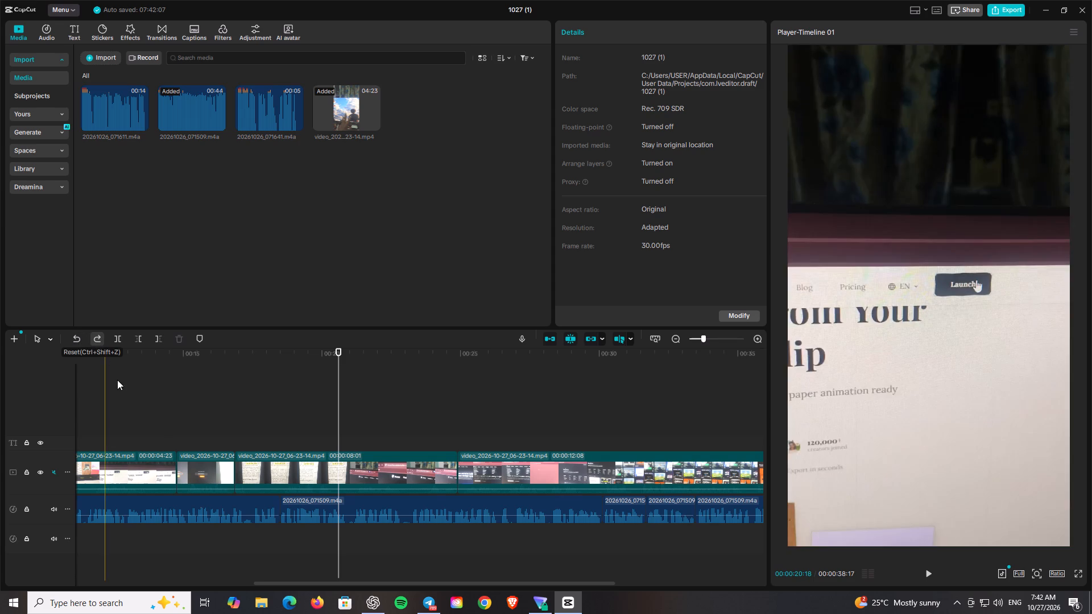
Split the video clip at 00:20:10, where the newspaper animation changes to the Framer homepage.
{"action": "key", "text": "b"}
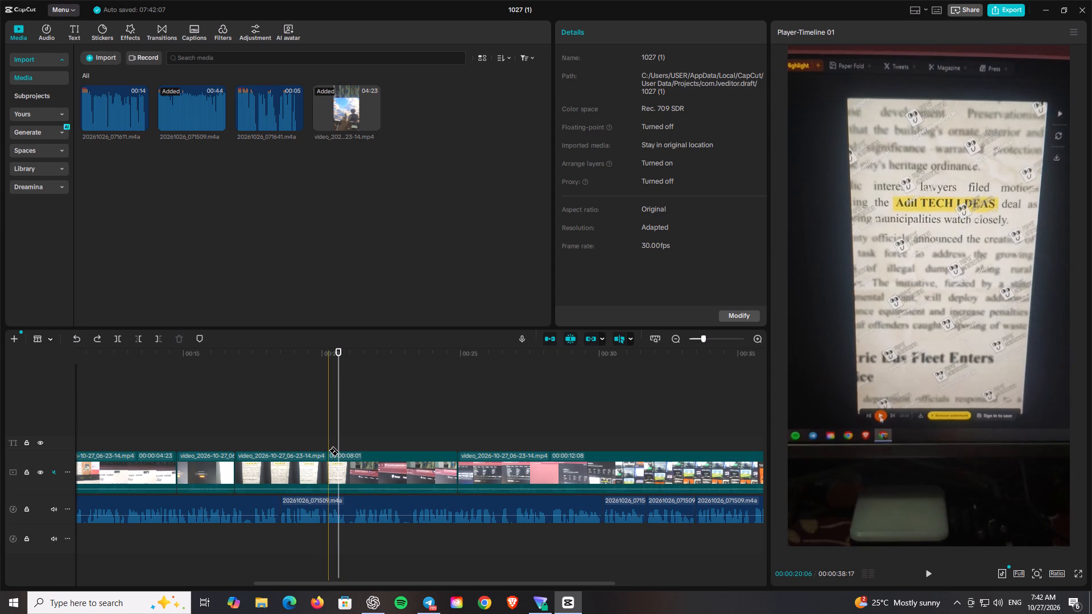
{"action": "left_click", "coordinate": [331, 450]}
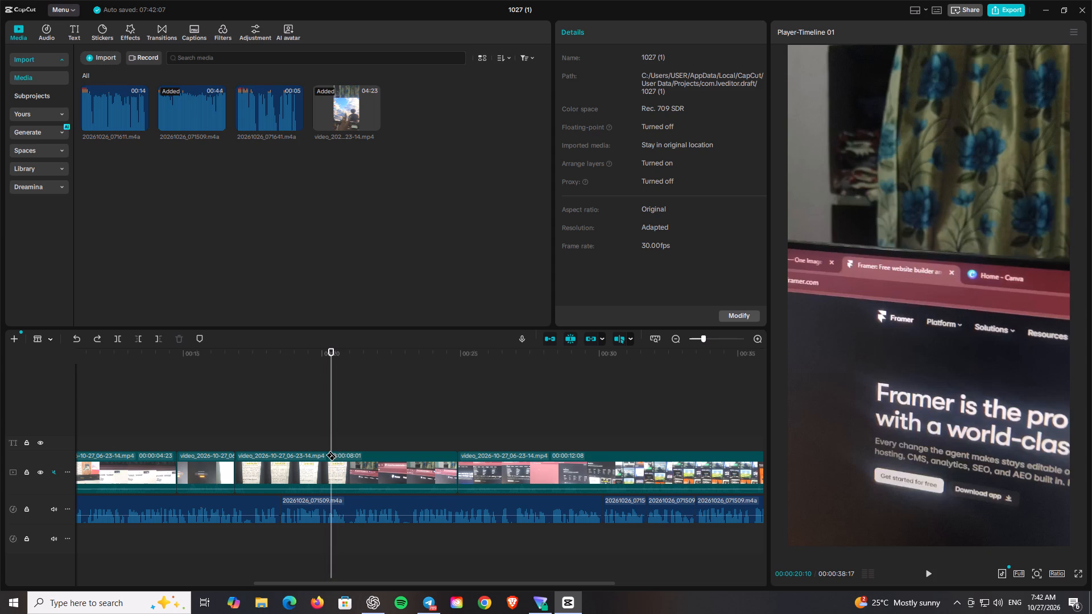
{"action": "left_click", "coordinate": [333, 453]}
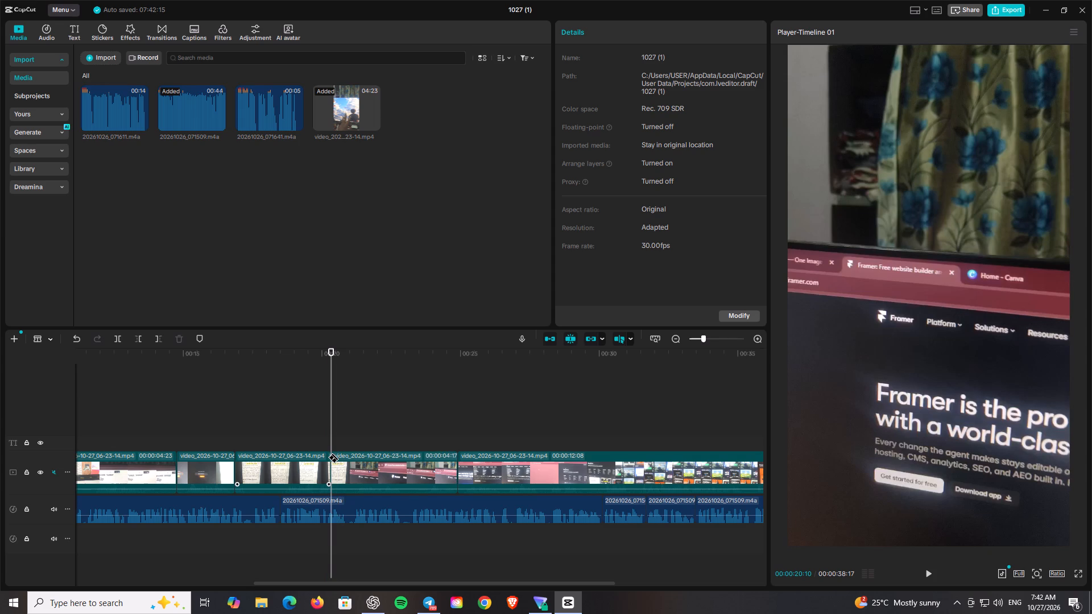
{"action": "key", "text": "a"}
Search the sound effects for "typewriting" and preview the first three Typewriting sounds.
{"action": "left_click", "coordinate": [77, 34]}
{"action": "left_click", "coordinate": [53, 34]}
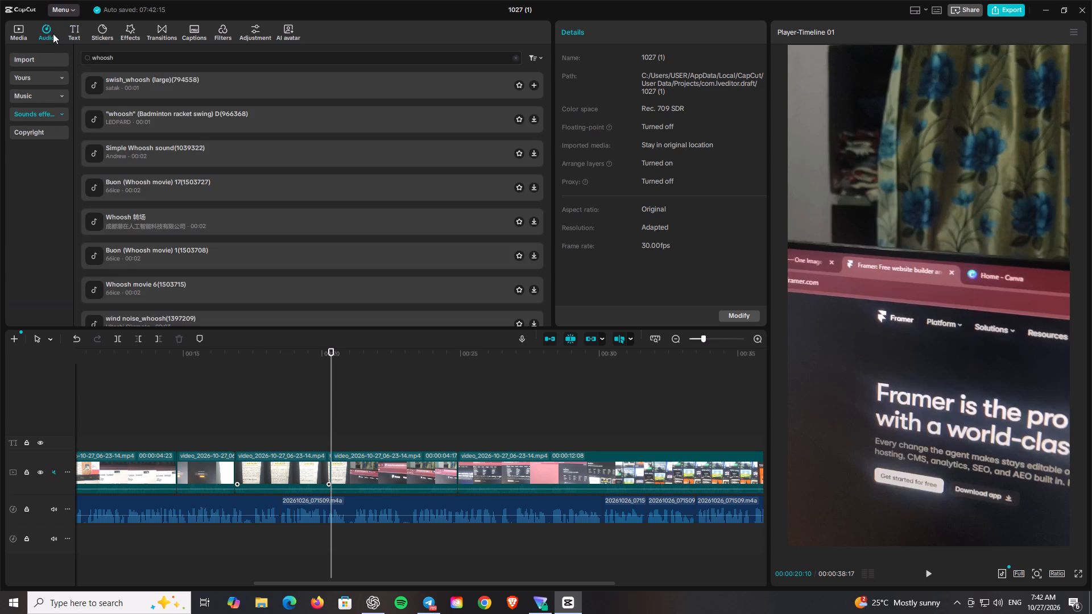
{"action": "left_click_drag", "start_coordinate": [116, 57], "coordinate": [69, 56]}
{"action": "key", "text": "BackSpace"}
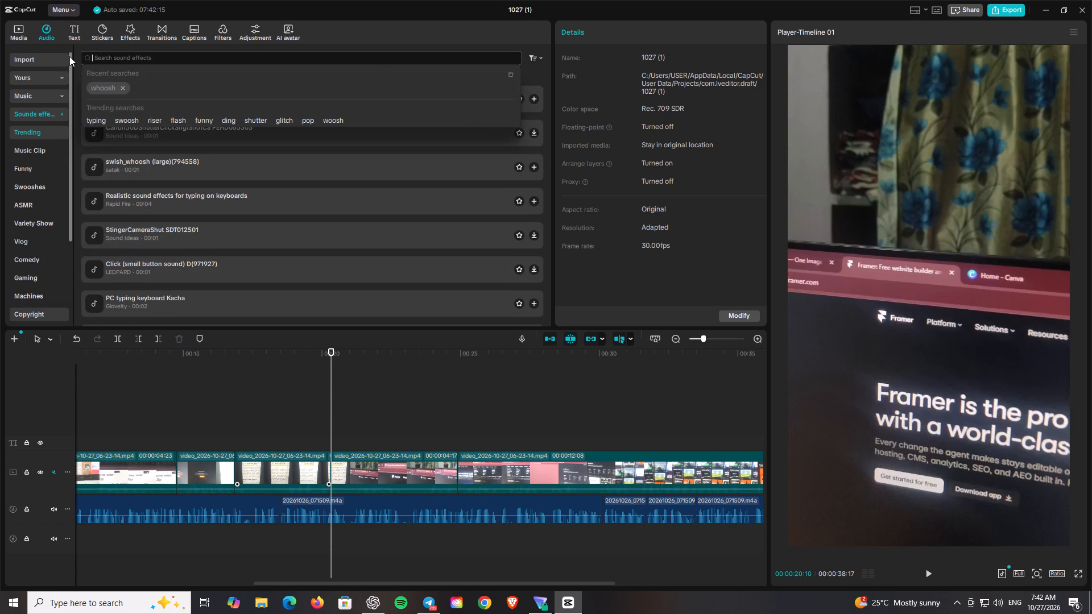
{"action": "type", "text": "ty"}
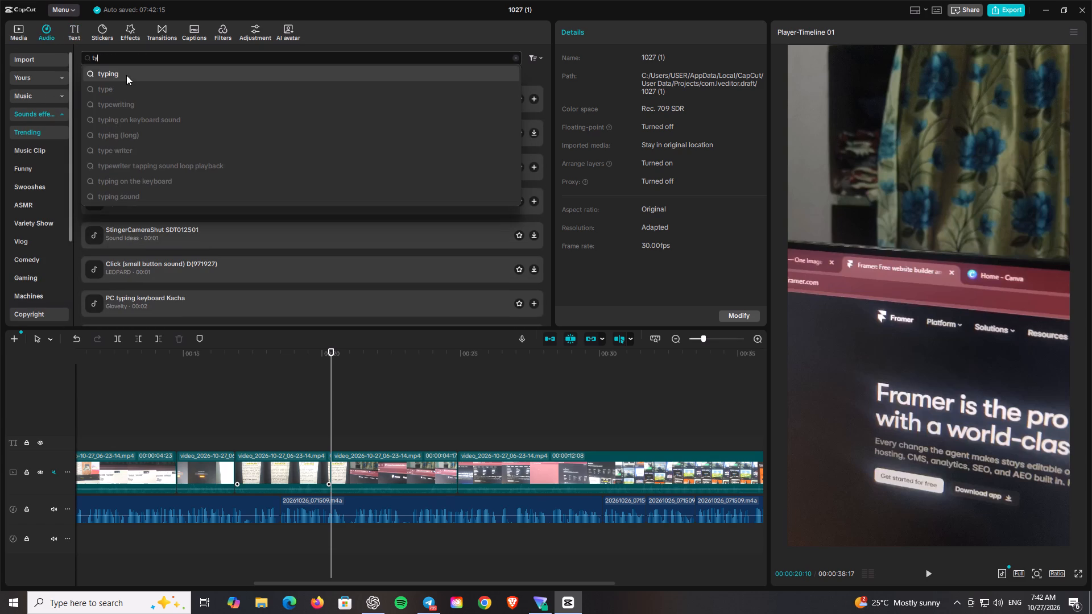
{"action": "left_click", "coordinate": [164, 106]}
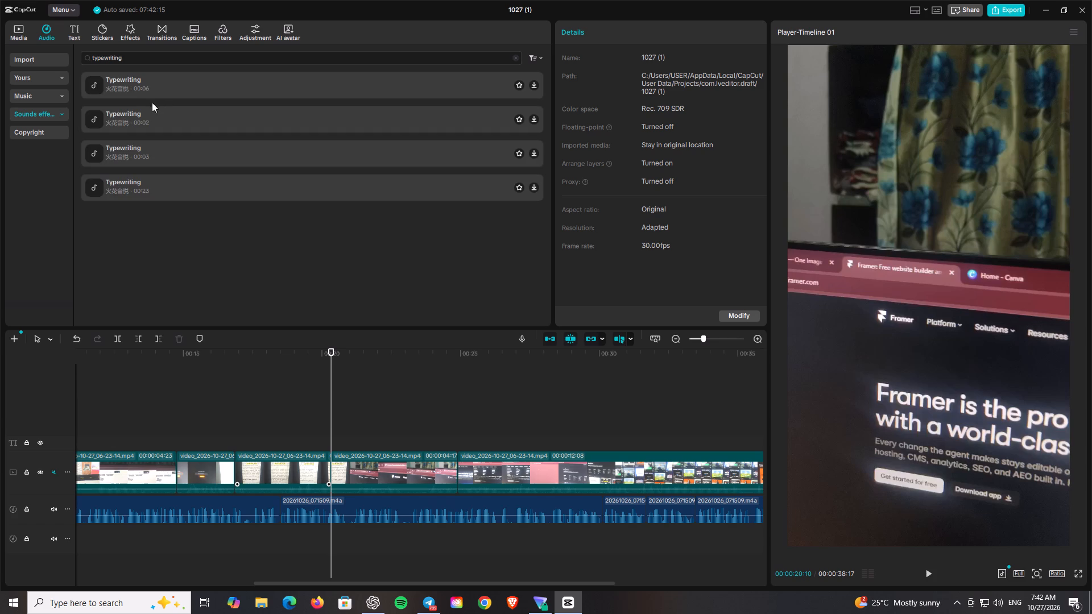
{"action": "left_click", "coordinate": [97, 90]}
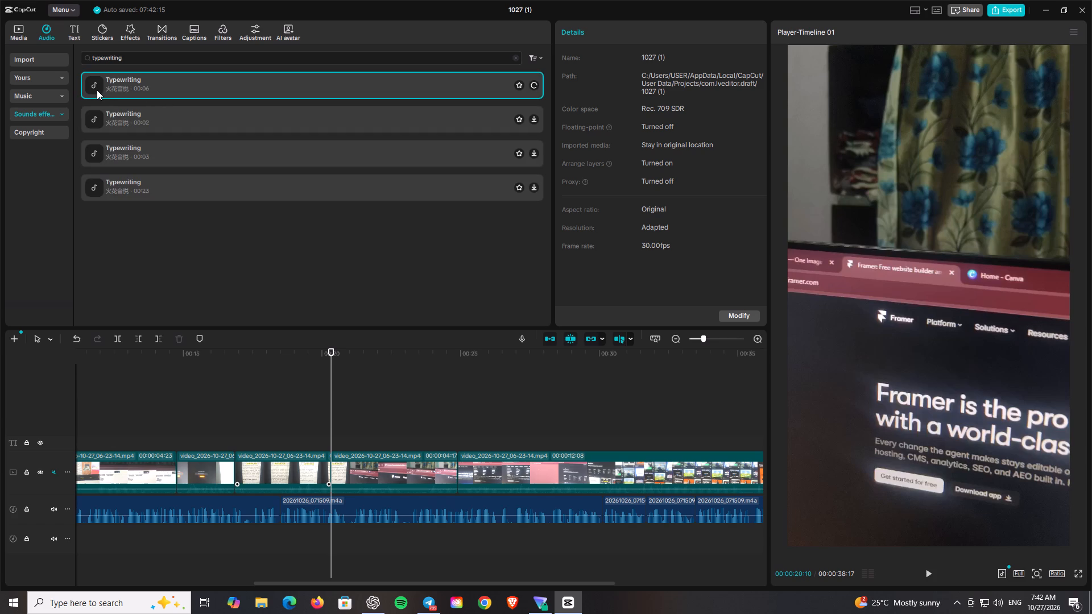
{"action": "left_click", "coordinate": [93, 110]}
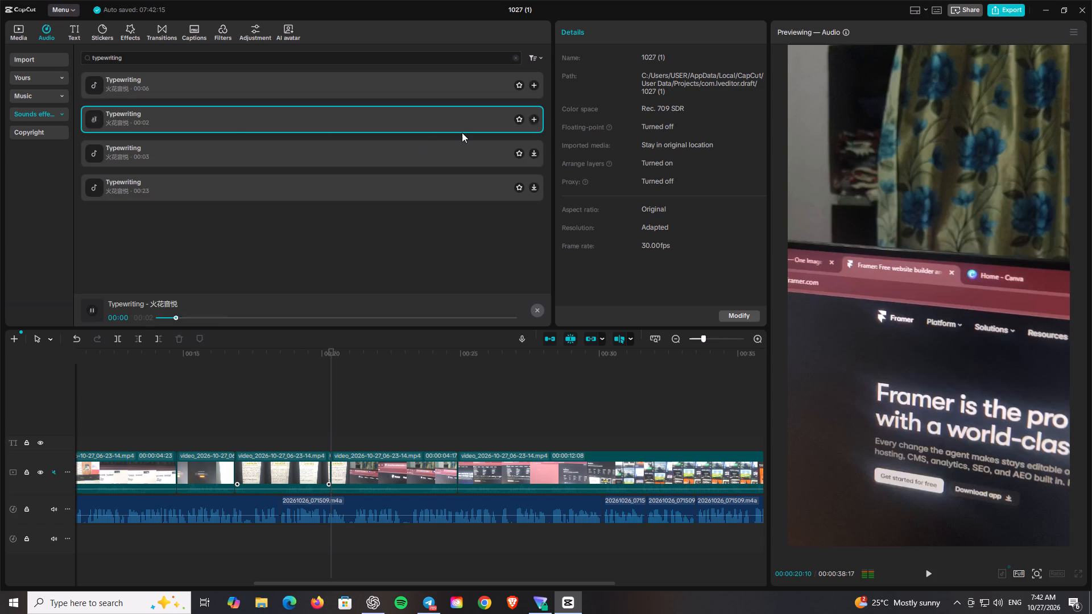
{"action": "left_click", "coordinate": [95, 147]}
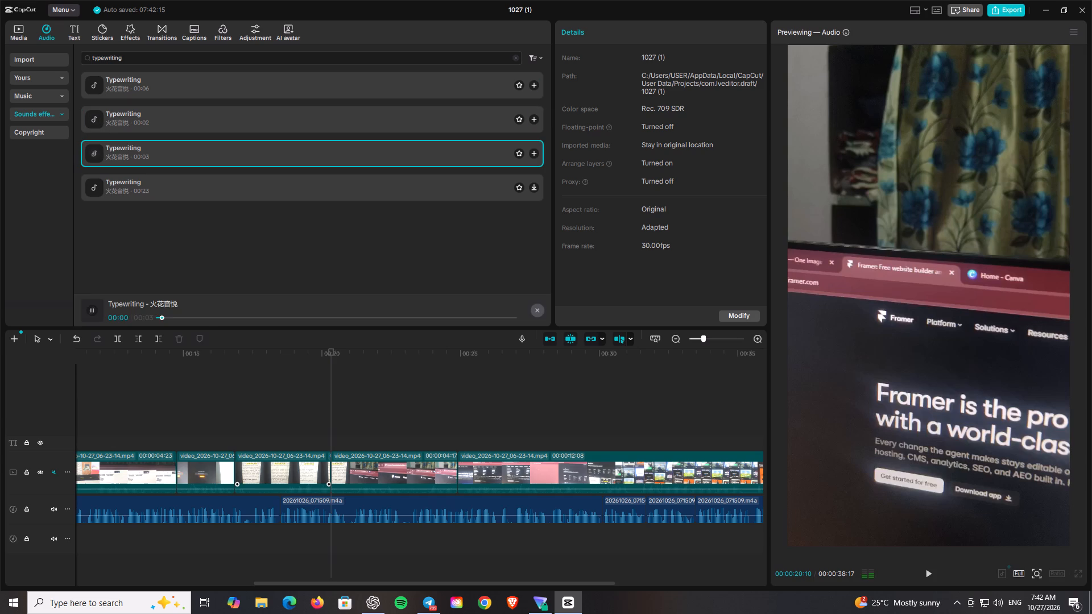
{"action": "left_click", "coordinate": [110, 77]}
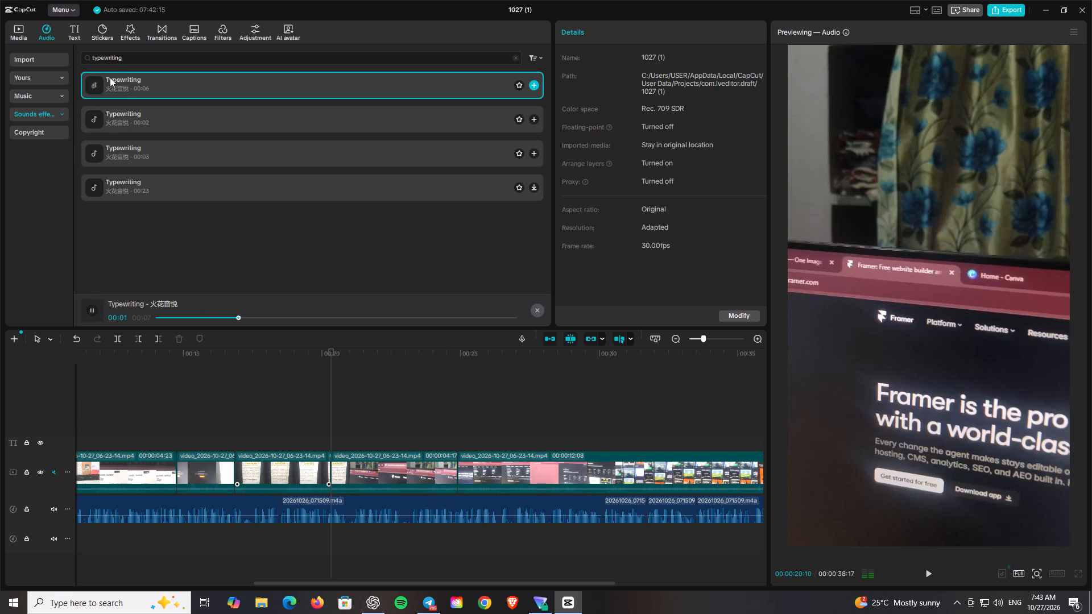
Search the sound effects for "smooth typing".
{"action": "left_click", "coordinate": [125, 59]}
{"action": "key", "text": "BackSpace"}
{"action": "key", "text": "BackSpace"}
{"action": "key", "text": "BackSpace"}
{"action": "key", "text": "BackSpace"}
{"action": "key", "text": "BackSpace"}
{"action": "key", "text": "BackSpace"}
{"action": "key", "text": "BackSpace"}
{"action": "key", "text": "BackSpace"}
{"action": "key", "text": "BackSpace"}
{"action": "key", "text": "BackSpace"}
{"action": "key", "text": "BackSpace"}
{"action": "key", "text": "BackSpace"}
{"action": "key", "text": "BackSpace"}
{"action": "key", "text": "BackSpace"}
{"action": "key", "text": "BackSpace"}
{"action": "key", "text": "BackSpace"}
{"action": "key", "text": "BackSpace"}
{"action": "key", "text": "BackSpace"}
{"action": "key", "text": "BackSpace"}
{"action": "key", "text": "BackSpace"}
{"action": "key", "text": "BackSpace"}
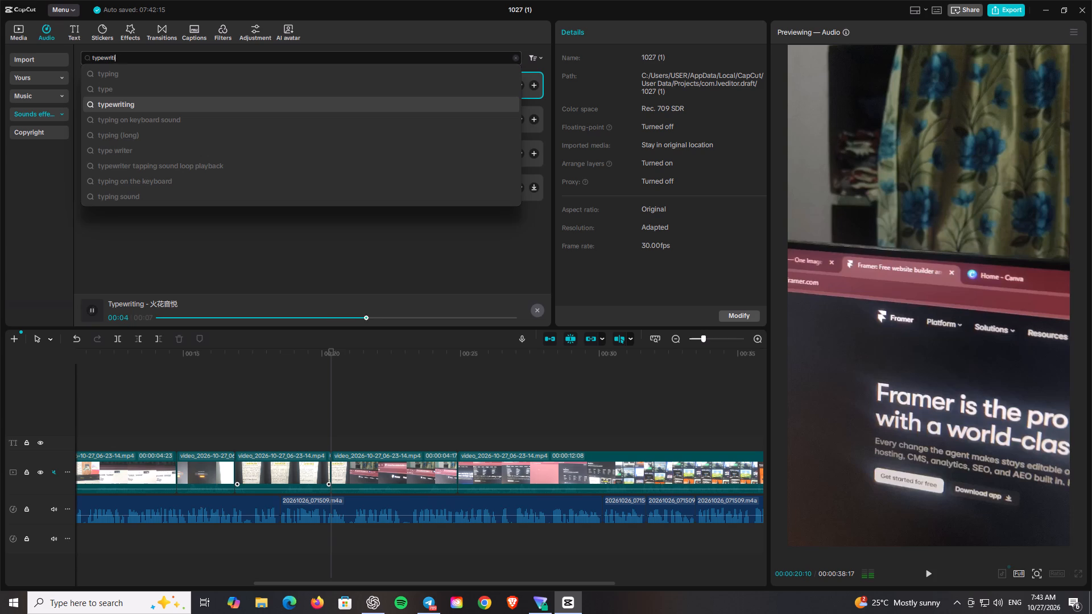
{"action": "type", "text": "smoo"}
{"action": "type", "text": "th typing"}
{"action": "key", "text": "Return"}
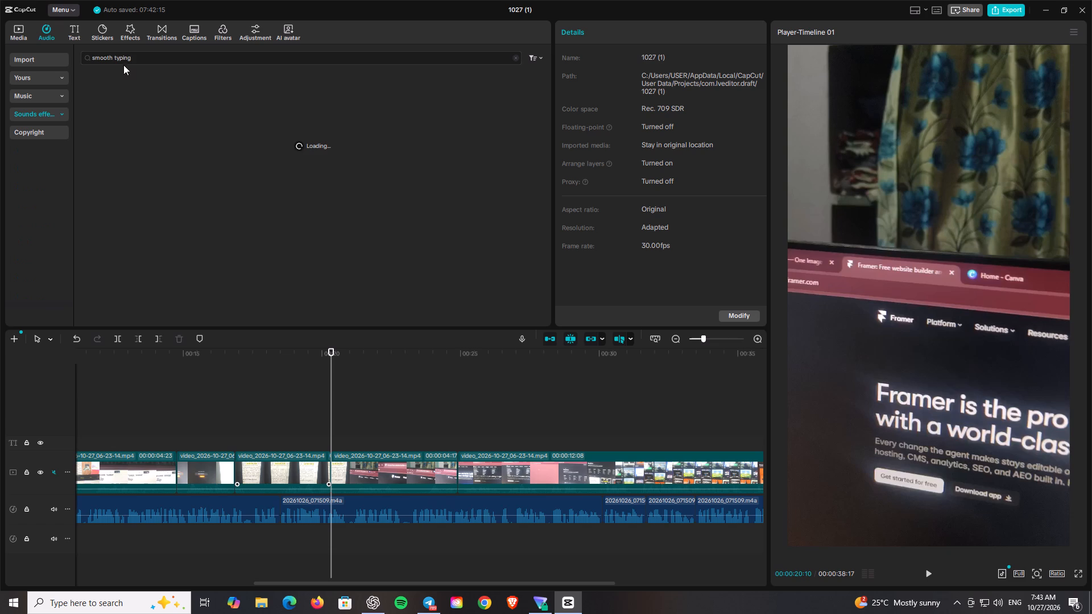
Preview the sound effect "Typing sound (keyboard) 1 minute(1006555)".
{"action": "left_click", "coordinate": [96, 84]}
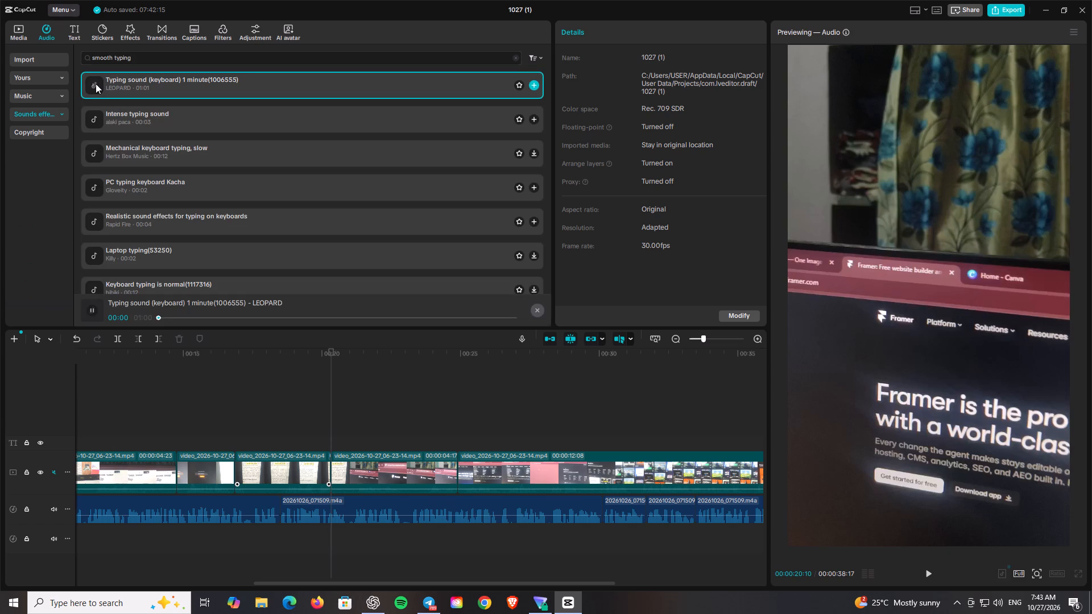
{"action": "left_click", "coordinate": [96, 84]}
{"action": "left_click_drag", "start_coordinate": [381, 84], "coordinate": [379, 92]}
Add the "Typing sound (keyboard) 1 minute(1006555)" effect below the voice-over, starting where the phrase-entry video clip begins.
{"action": "left_click_drag", "start_coordinate": [379, 92], "coordinate": [153, 559]}
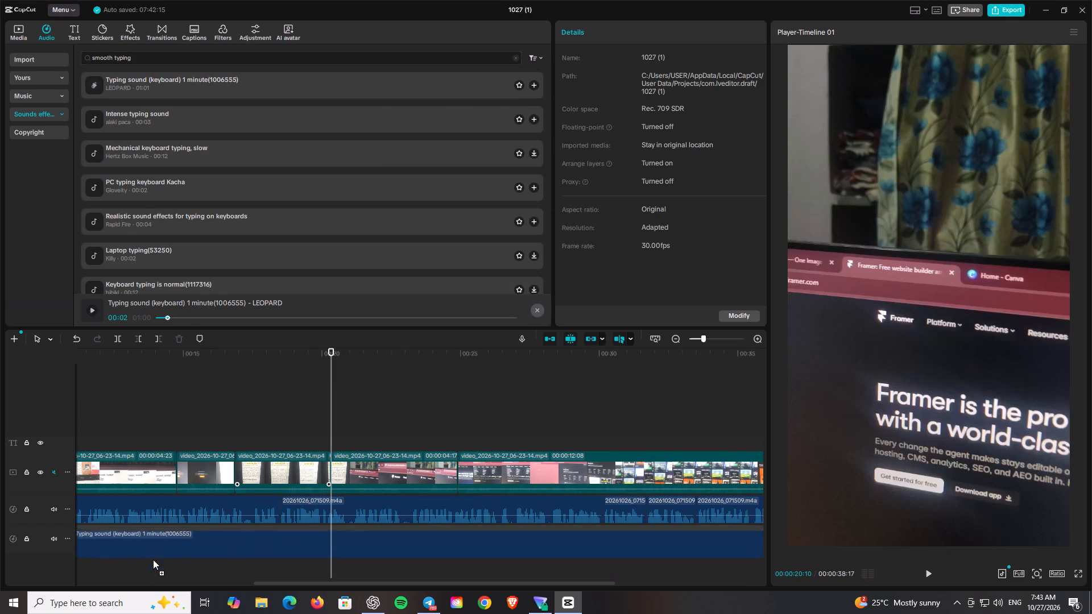
{"action": "left_click_drag", "start_coordinate": [153, 559], "coordinate": [176, 550]}
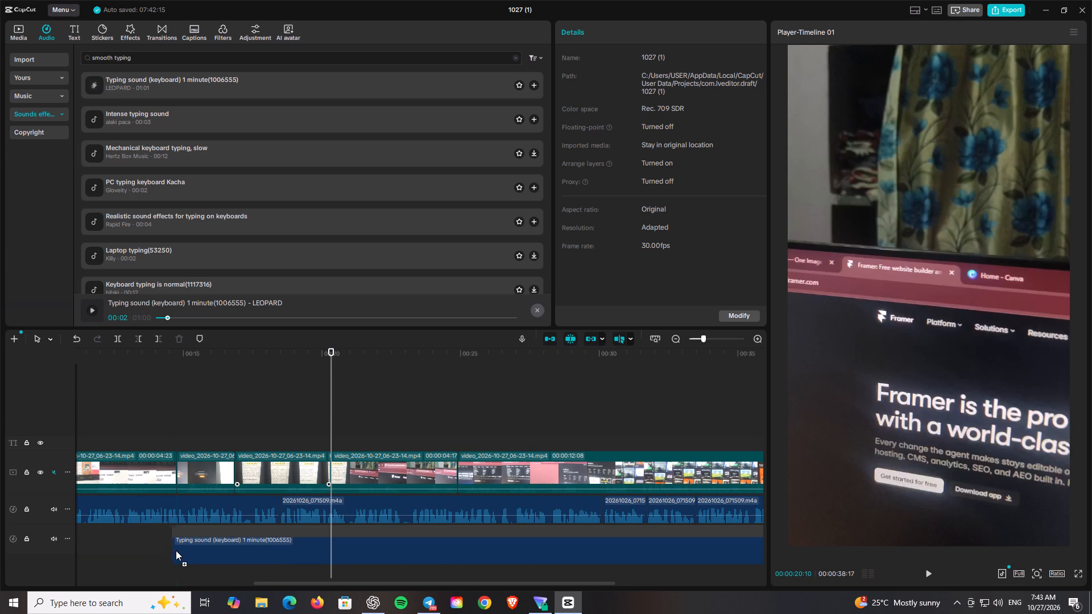
{"action": "left_click_drag", "start_coordinate": [176, 550], "coordinate": [177, 550]}
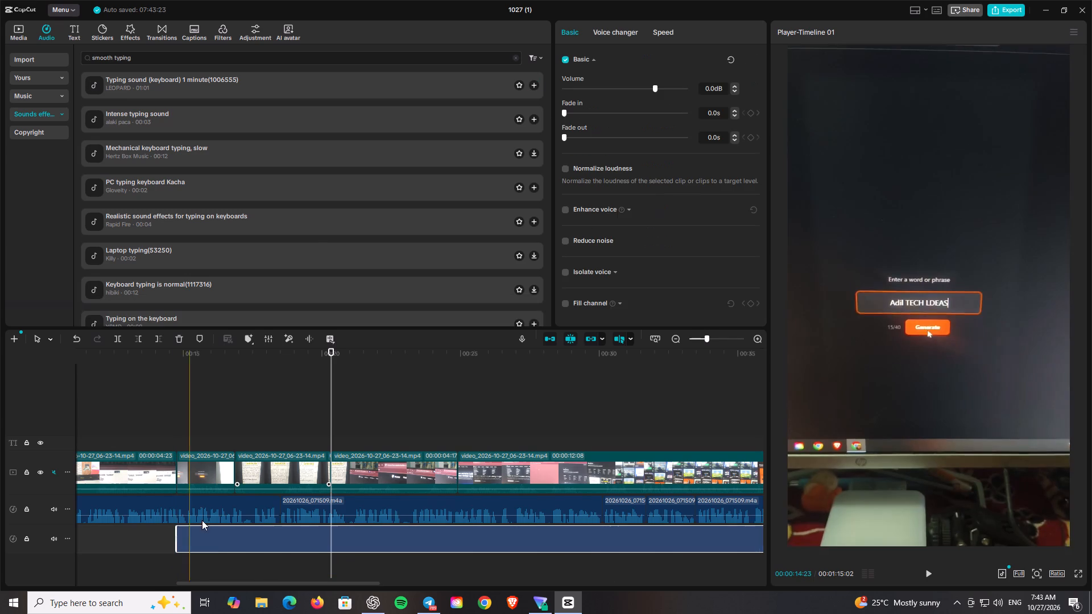
Split the typing sound at 00:15:20, where the Generate button is clicked in the footage, and delete the part after it.
{"action": "left_click", "coordinate": [201, 467]}
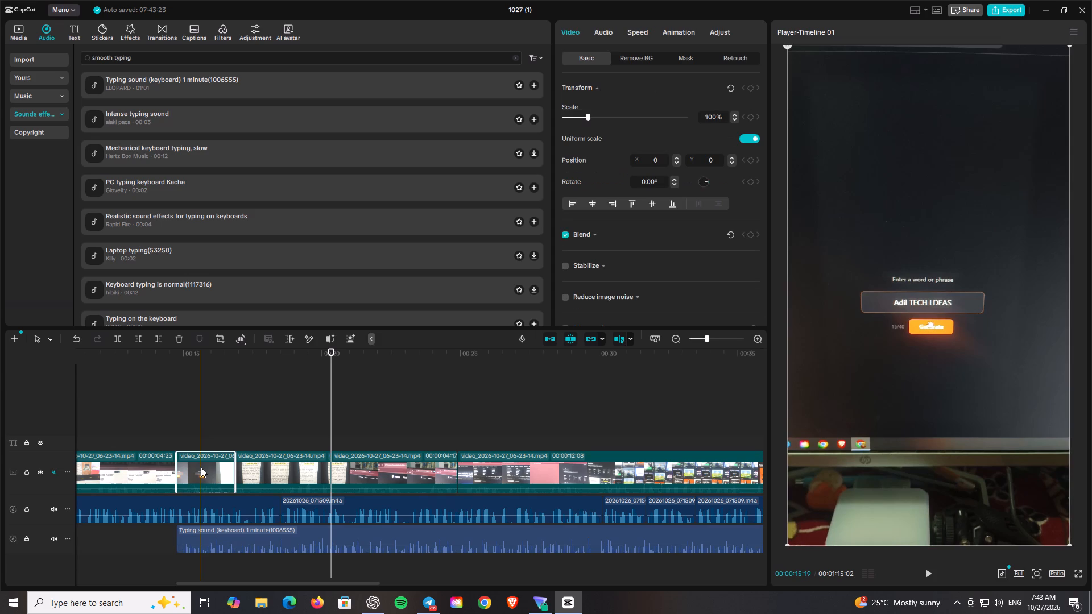
{"action": "left_click", "coordinate": [202, 351]}
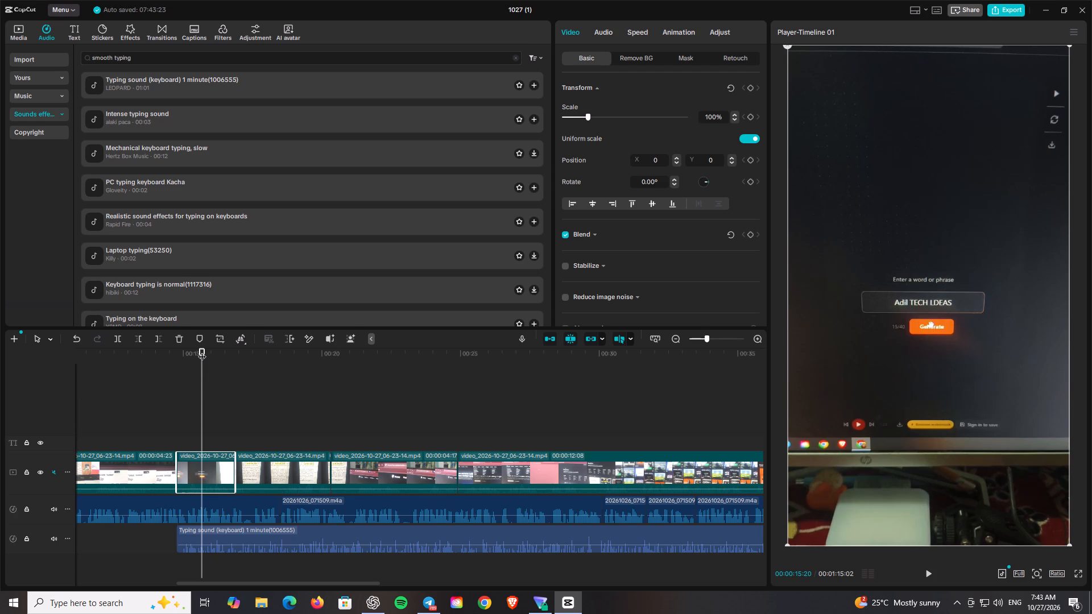
{"action": "key", "text": "b"}
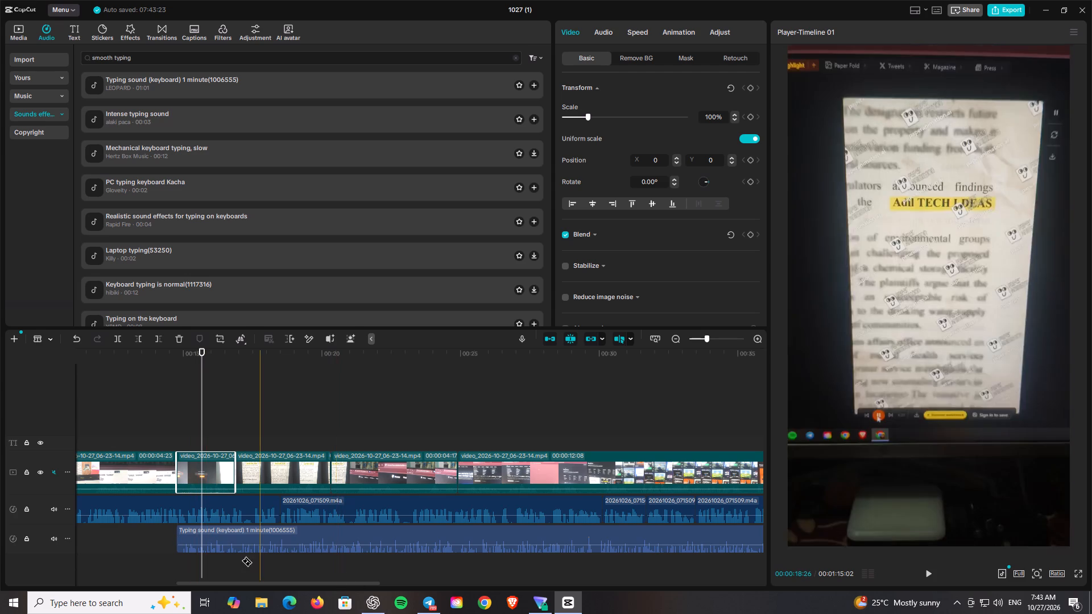
{"action": "left_click", "coordinate": [204, 549]}
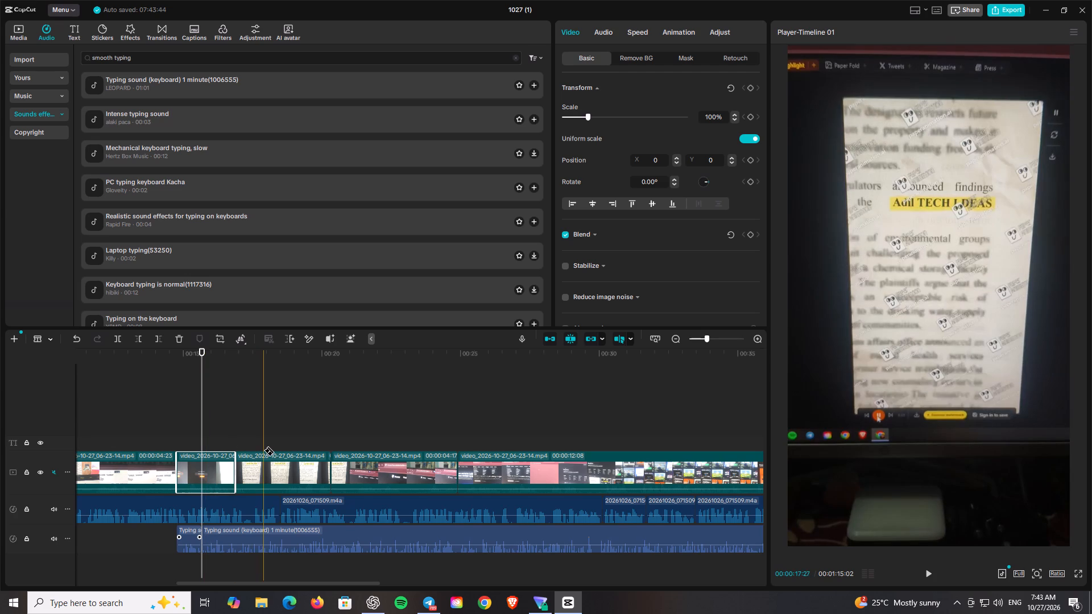
{"action": "key", "text": "a"}
{"action": "left_click", "coordinate": [283, 528]}
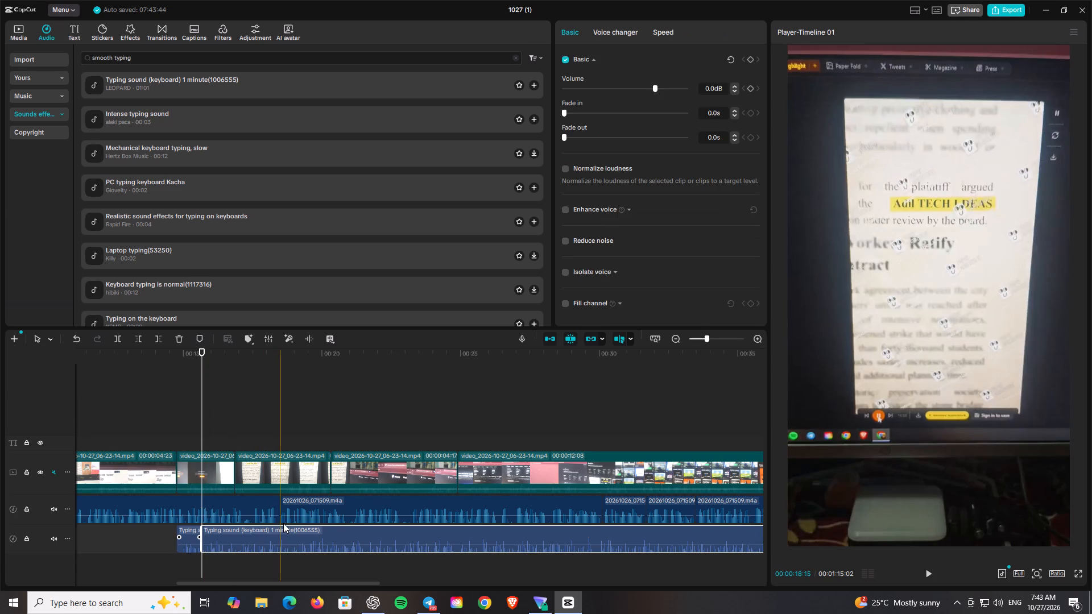
{"action": "key", "text": "BackSpace"}
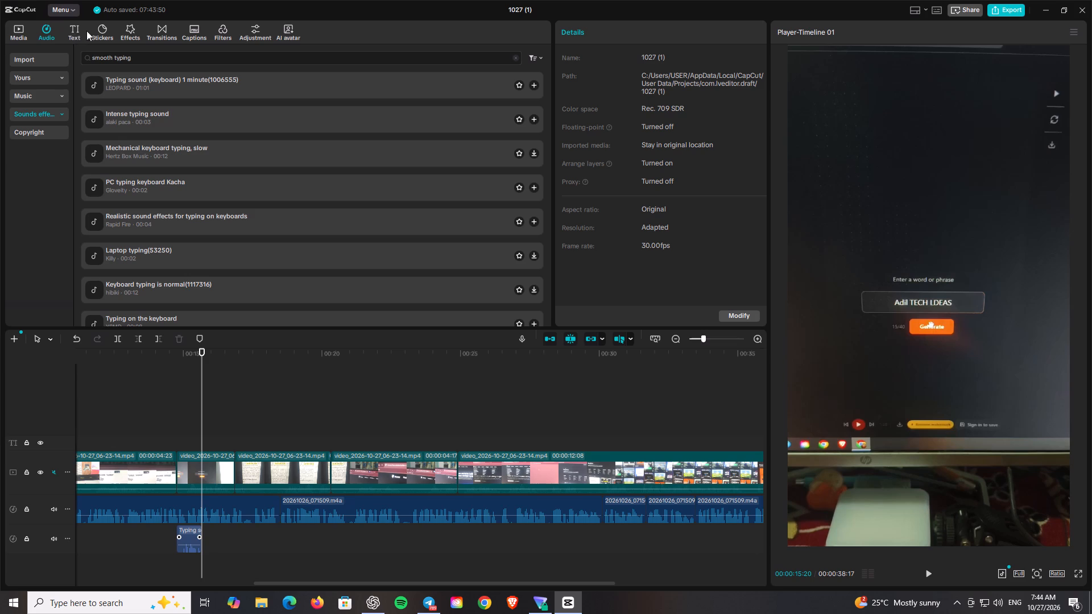
Search the sound effects for "mouse click".
{"action": "left_click_drag", "start_coordinate": [135, 57], "coordinate": [68, 57]}
{"action": "type", "text": "moud"}
{"action": "key", "text": "BackSpace"}
{"action": "key", "text": "e"}
{"action": "key", "text": "BackSpace"}
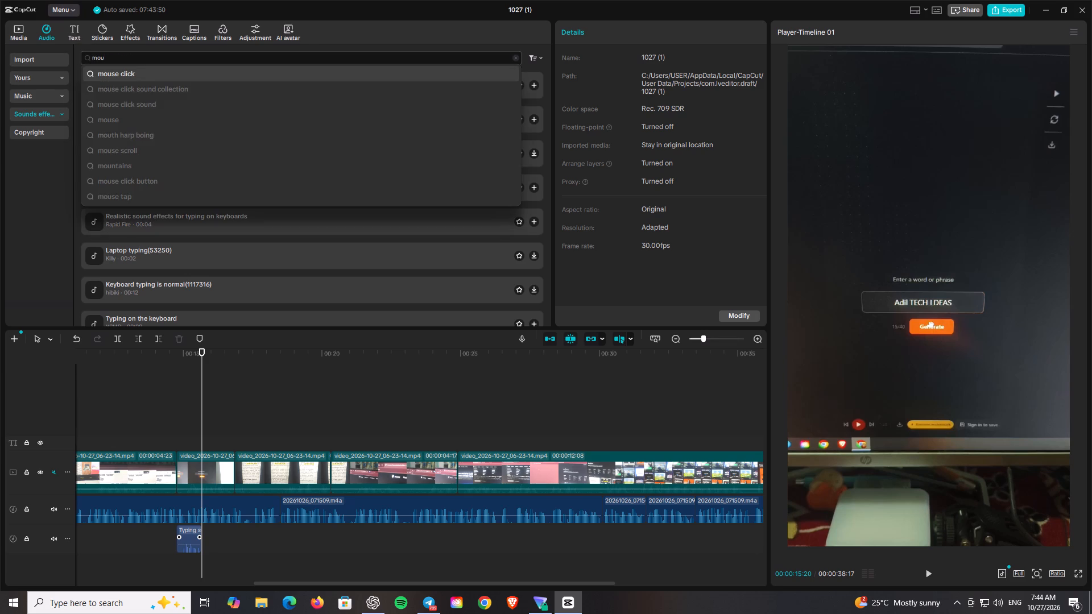
{"action": "left_click", "coordinate": [140, 67]}
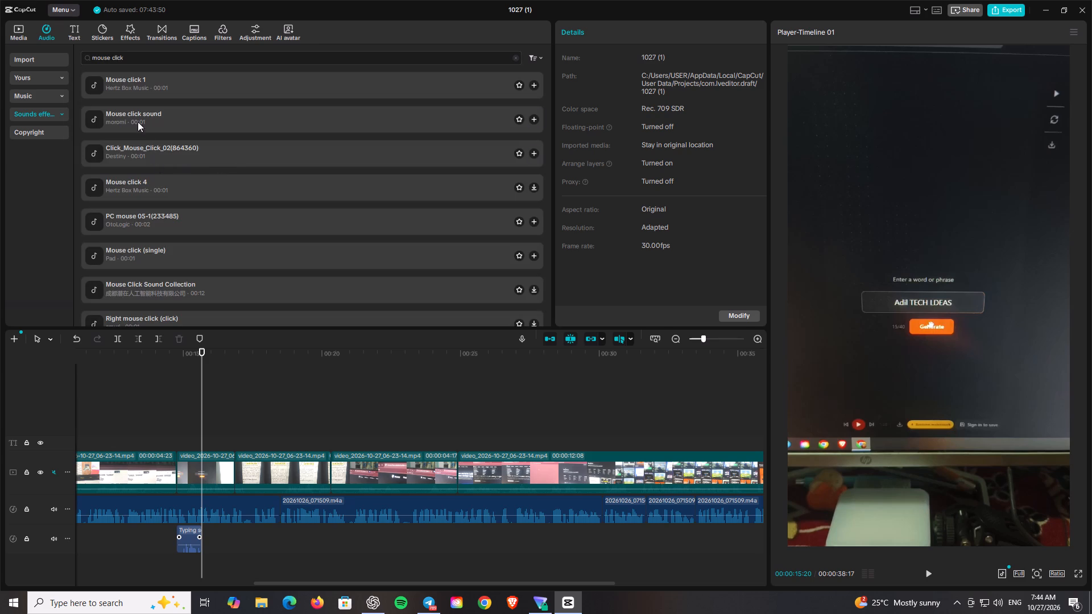
Preview "Mouse click 1" and place it directly after the typing sound at 00:15:20.
{"action": "left_click", "coordinate": [436, 82]}
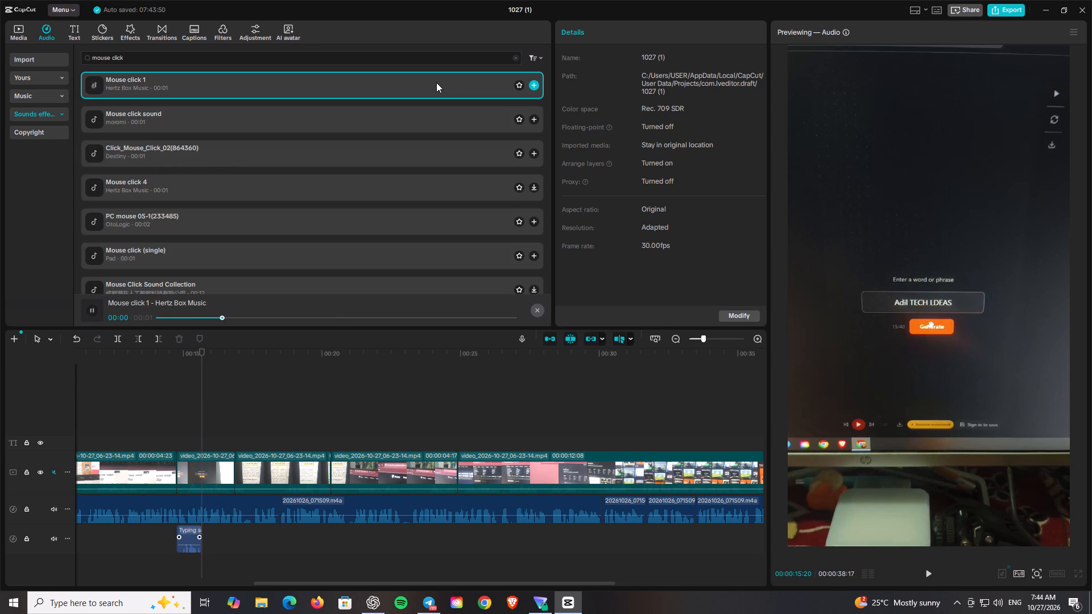
{"action": "left_click_drag", "start_coordinate": [440, 89], "coordinate": [269, 548]}
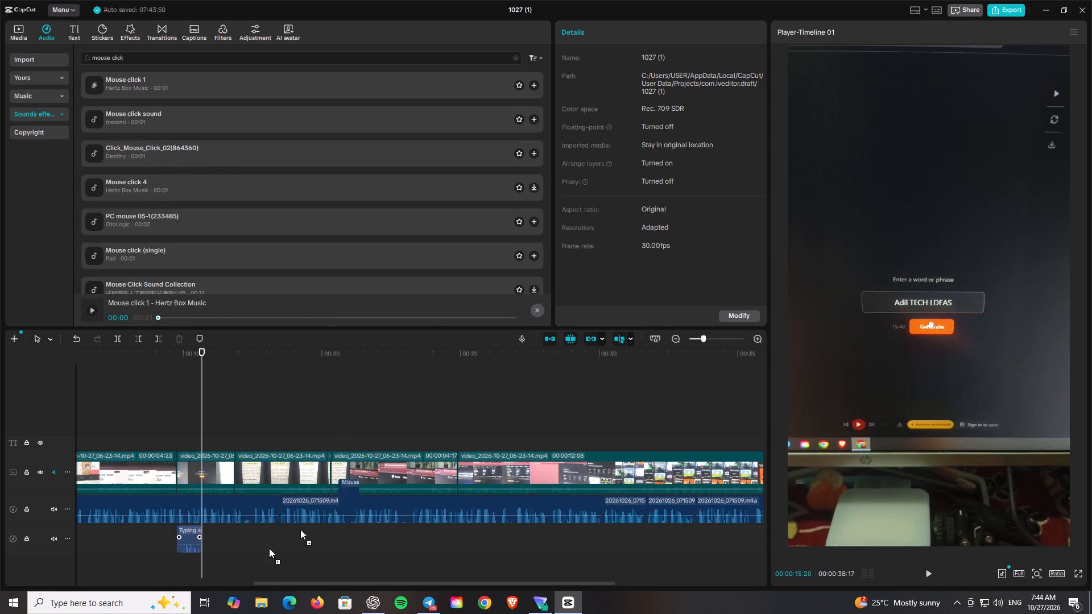
{"action": "left_click_drag", "start_coordinate": [269, 548], "coordinate": [202, 544]}
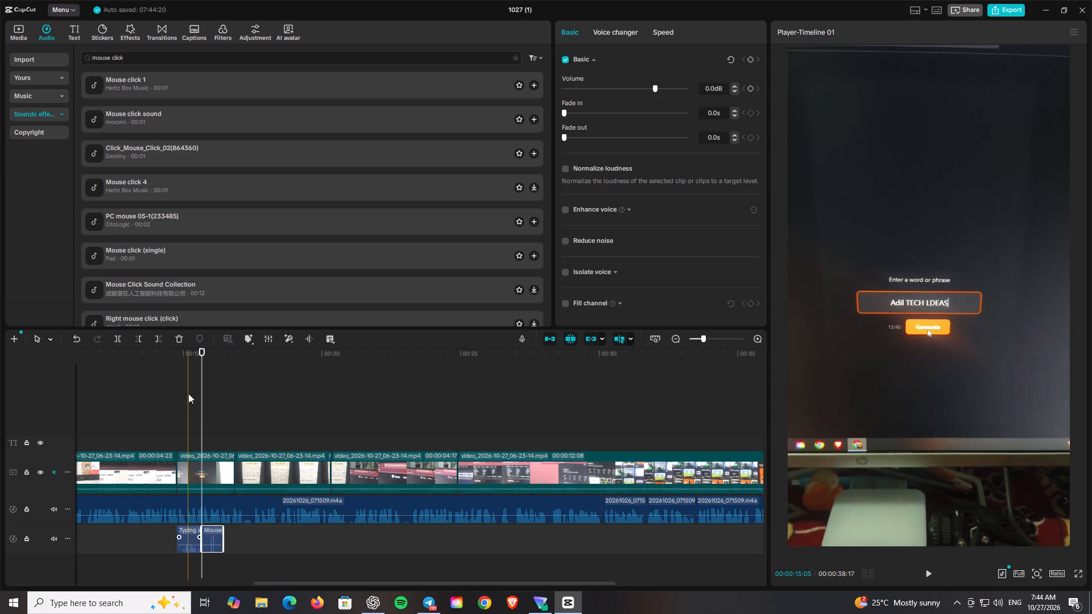
Play the video from the start to the Launch button shot and paste a copy of the mouse click sound at 00:12:11.
{"action": "left_click_drag", "start_coordinate": [154, 359], "coordinate": [142, 359]}
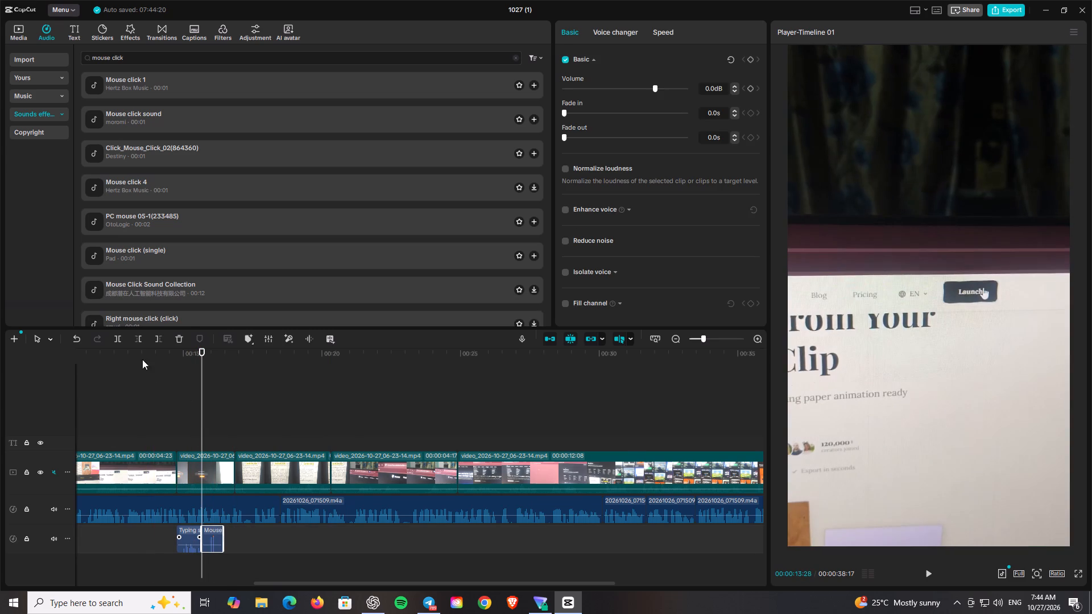
{"action": "left_click_drag", "start_coordinate": [142, 359], "coordinate": [60, 362]}
{"action": "left_click_drag", "start_coordinate": [73, 363], "coordinate": [51, 364]}
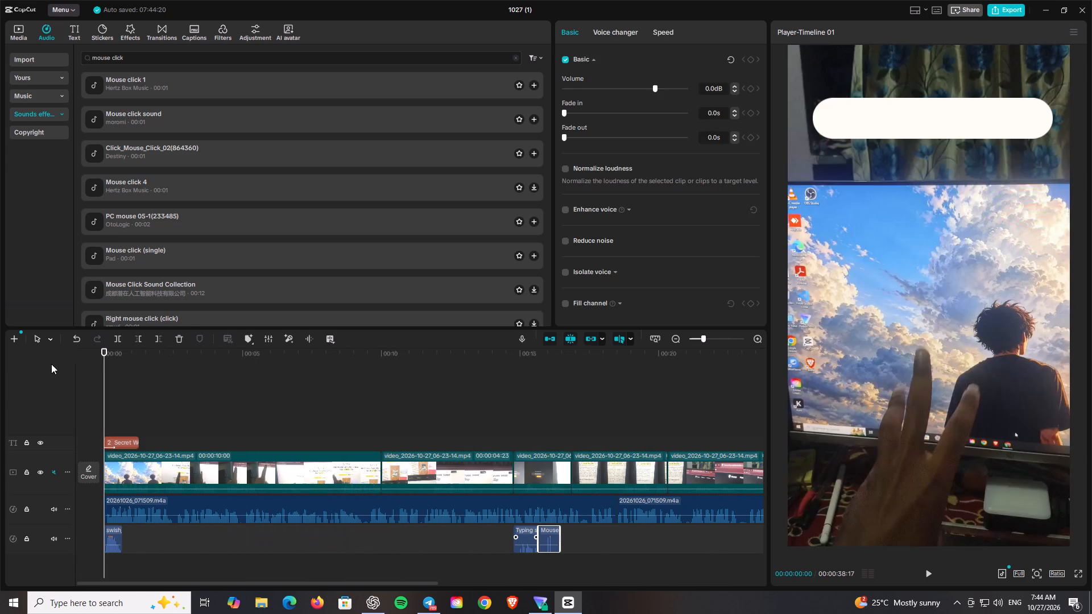
{"action": "key", "text": "space"}
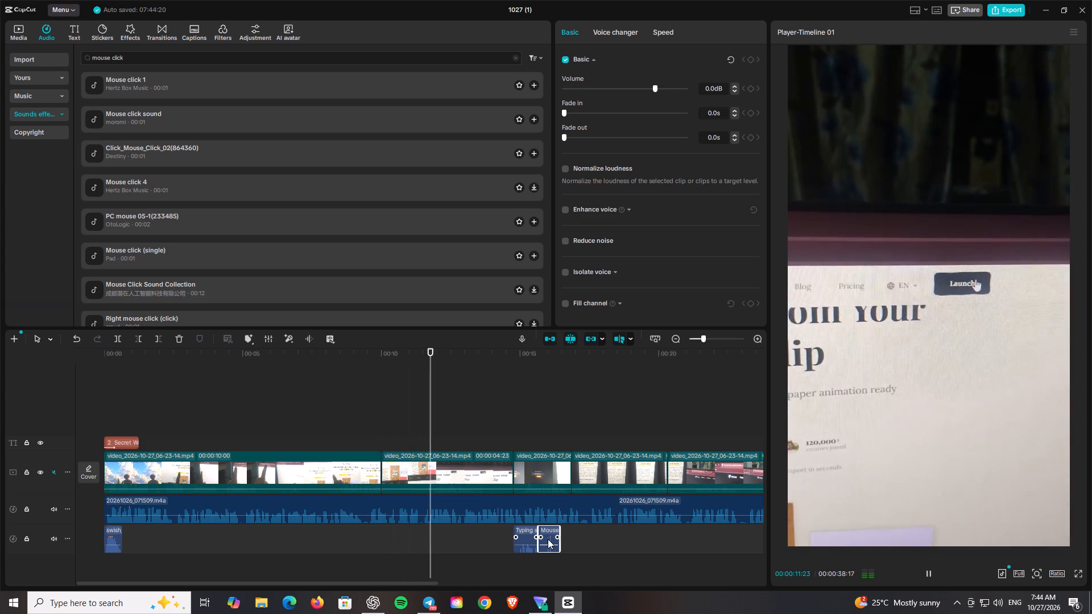
{"action": "key", "text": "space"}
{"action": "key", "text": "space"}
{"action": "key", "text": "space"}
{"action": "left_click", "coordinate": [550, 541]}
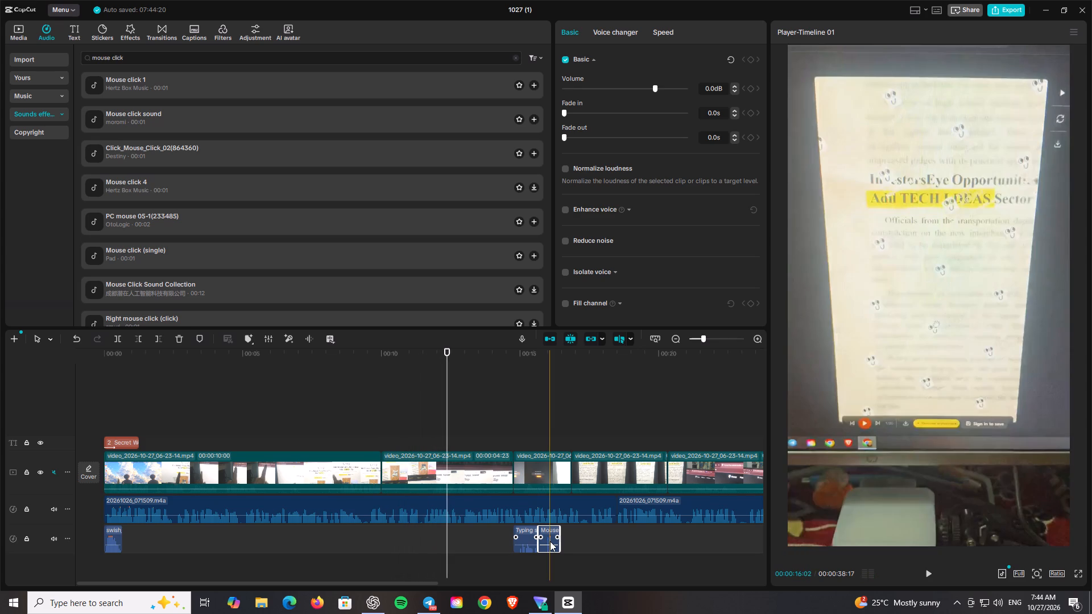
{"action": "right_click", "coordinate": [545, 532]}
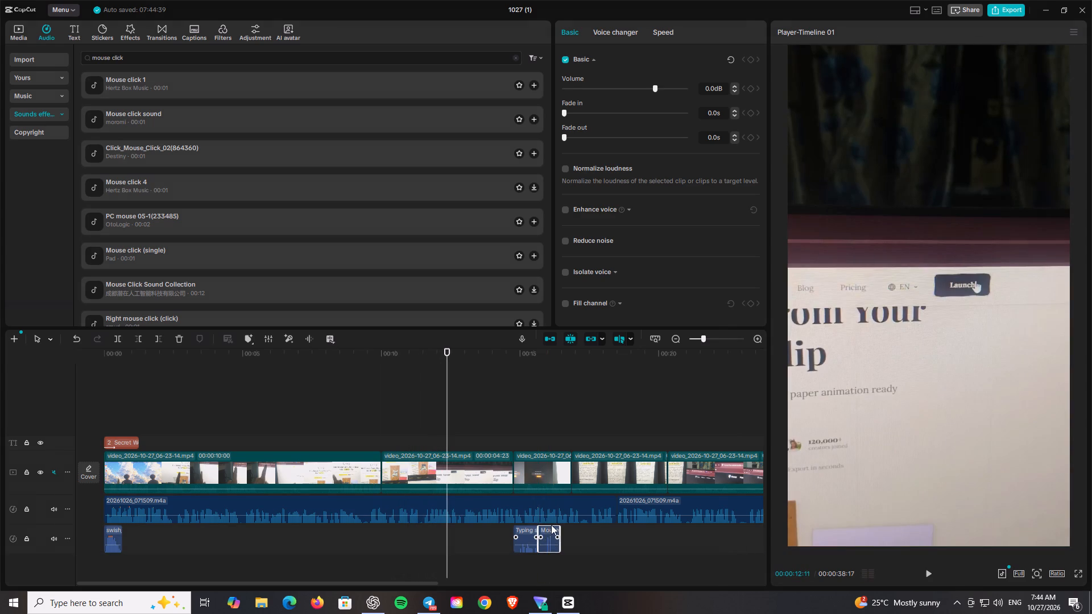
{"action": "left_click", "coordinate": [570, 317]}
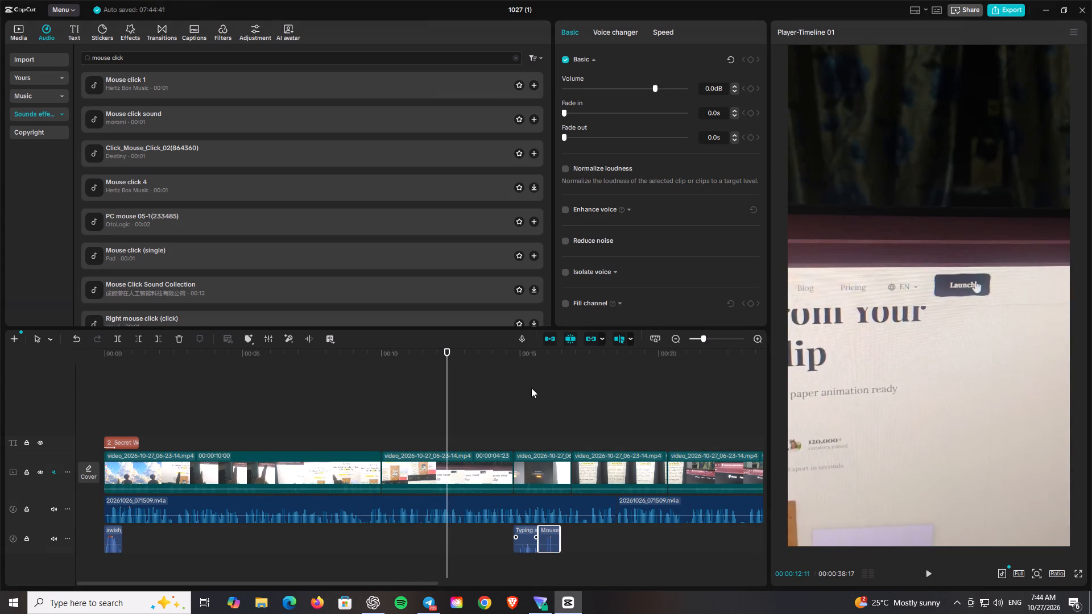
{"action": "key", "text": "ctrl+v"}
Play on from the copied mouse click sound into the Framer homepage clip to check how the sound effects fit.
{"action": "key", "text": "space"}
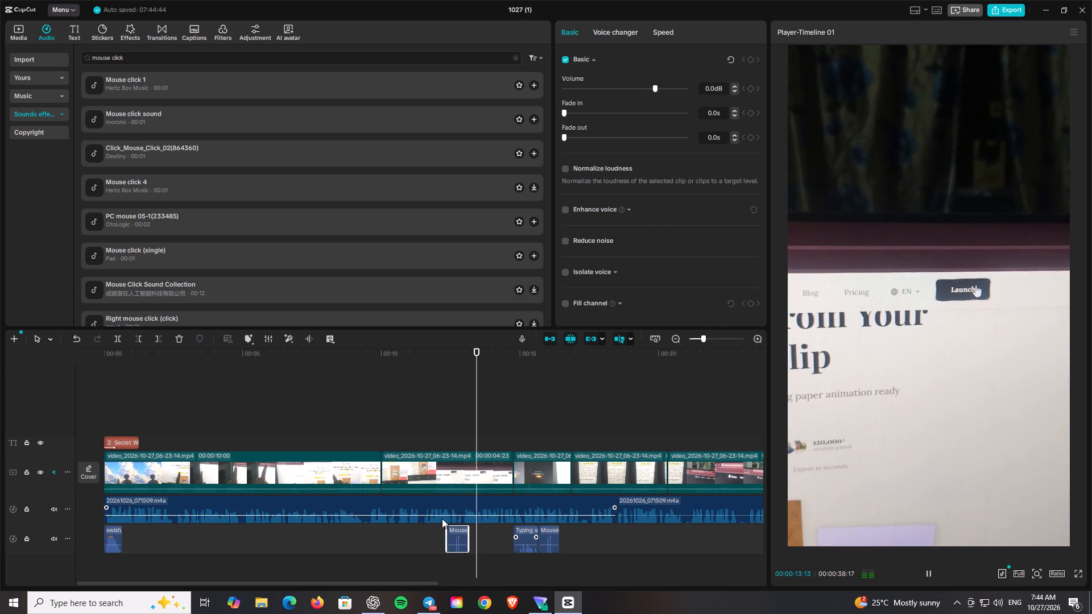
{"action": "key", "text": "space"}
{"action": "key", "text": "space"}
{"action": "key", "text": "space"}
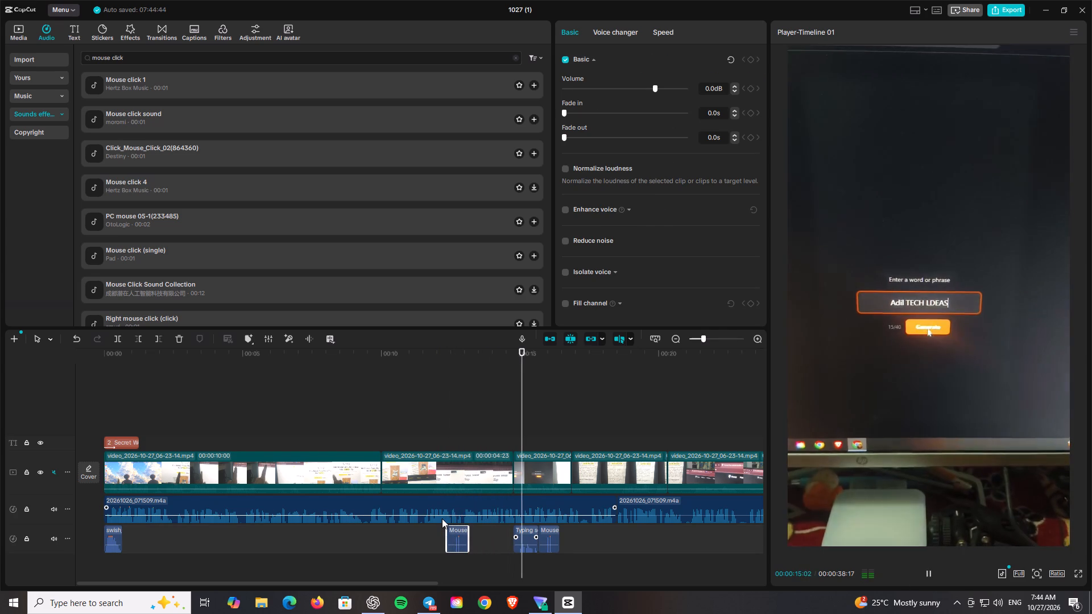
{"action": "key", "text": "space"}
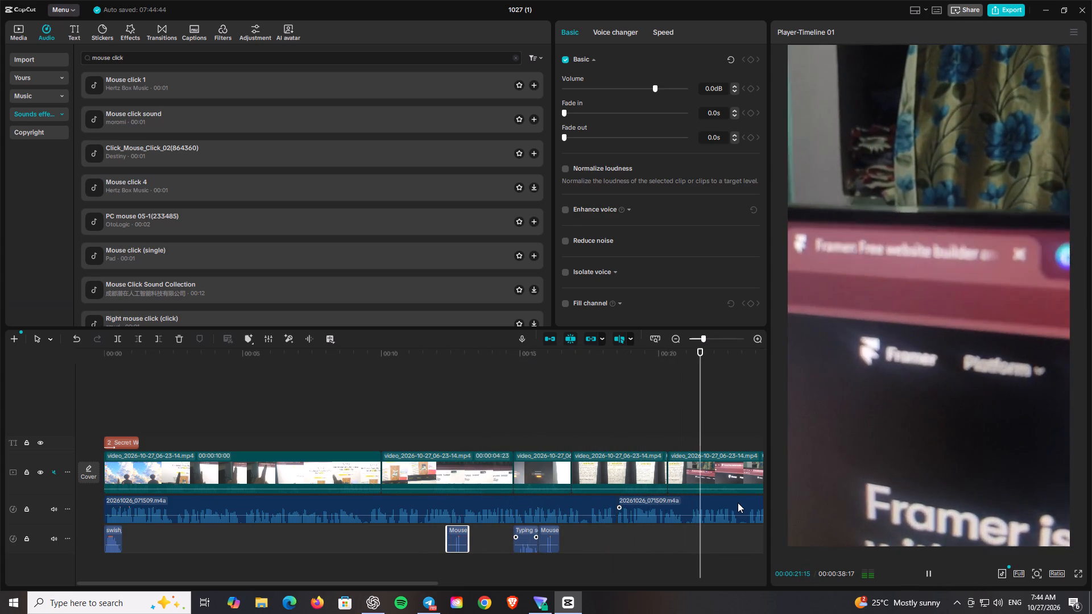
{"action": "key", "text": "space"}
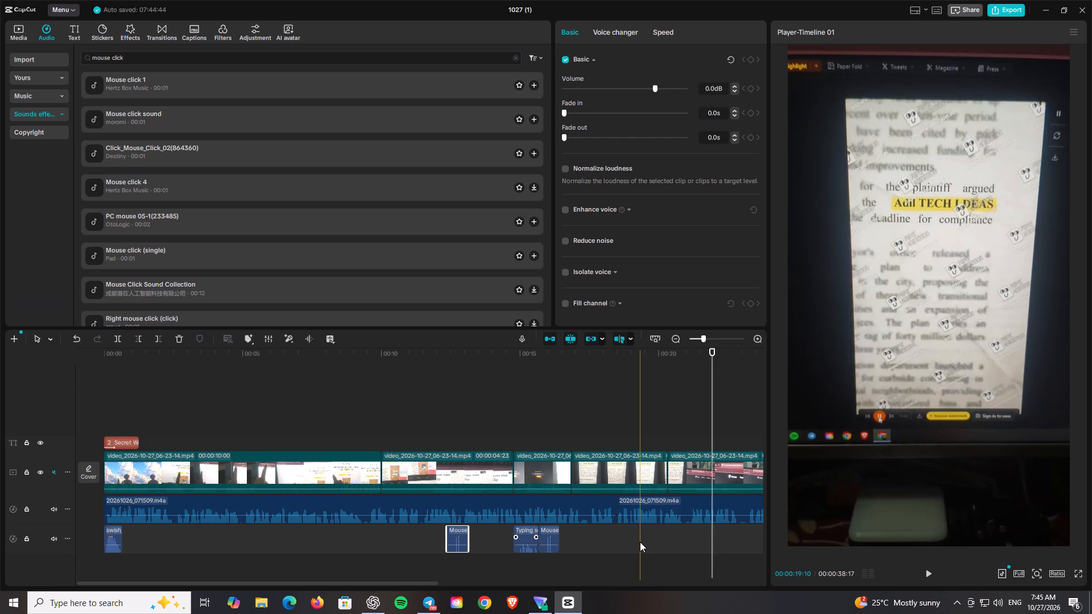
Copy the opening swish sound and place the copy at the 00:20:10 cut, where the Framer homepage clip begins.
{"action": "right_click", "coordinate": [117, 534]}
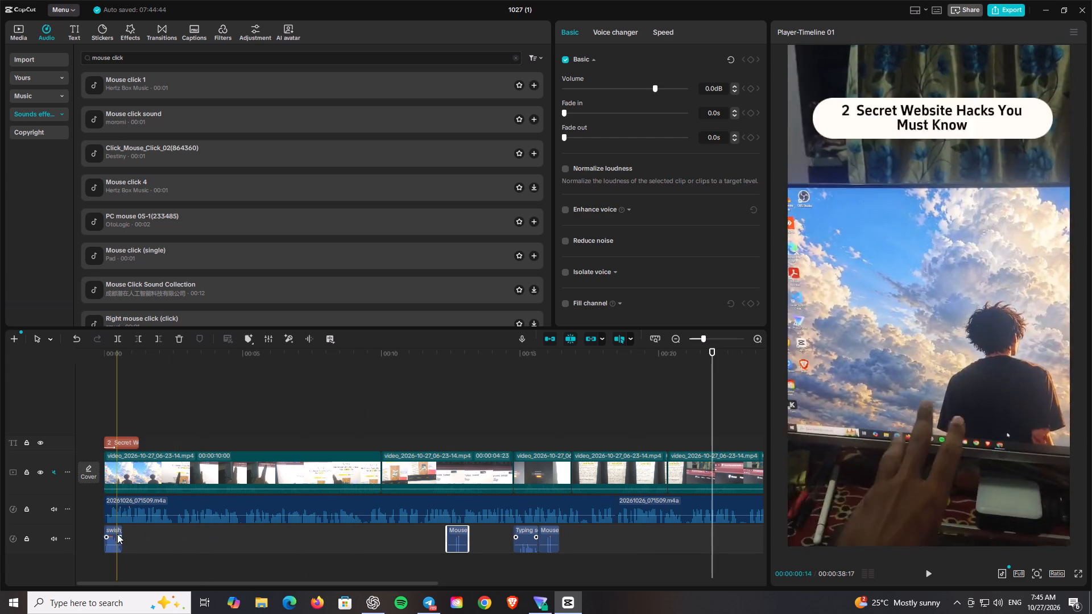
{"action": "left_click", "coordinate": [168, 317]}
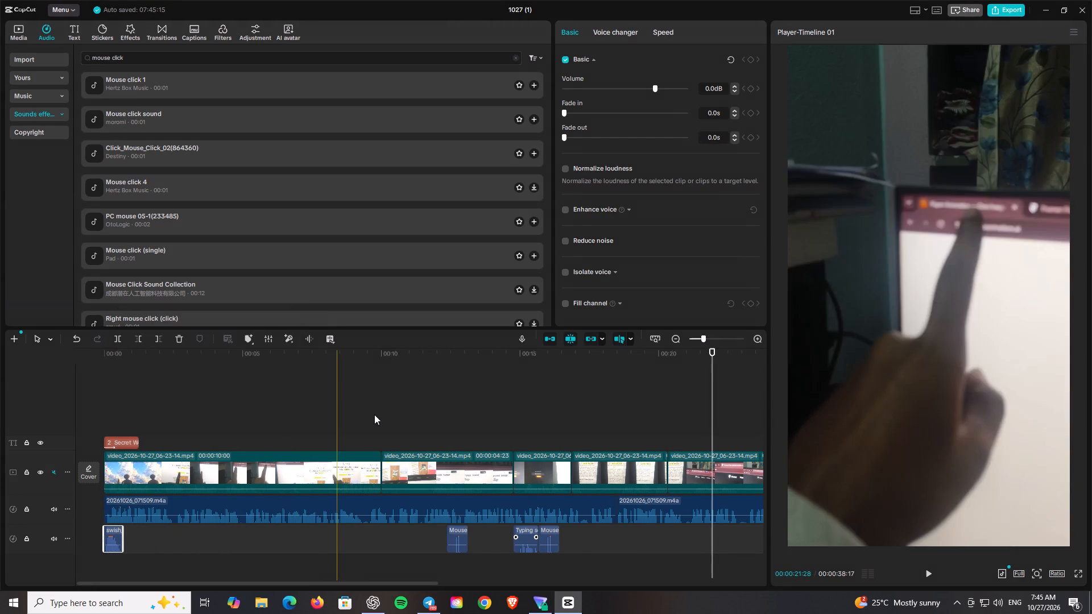
{"action": "left_click", "coordinate": [572, 526]}
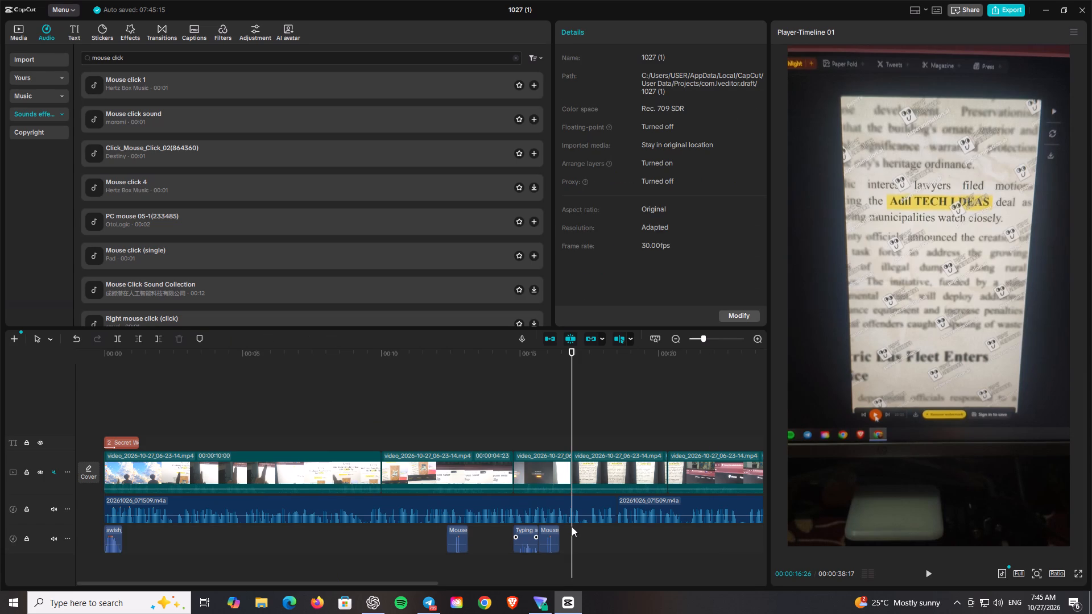
{"action": "key", "text": "ctrl+v"}
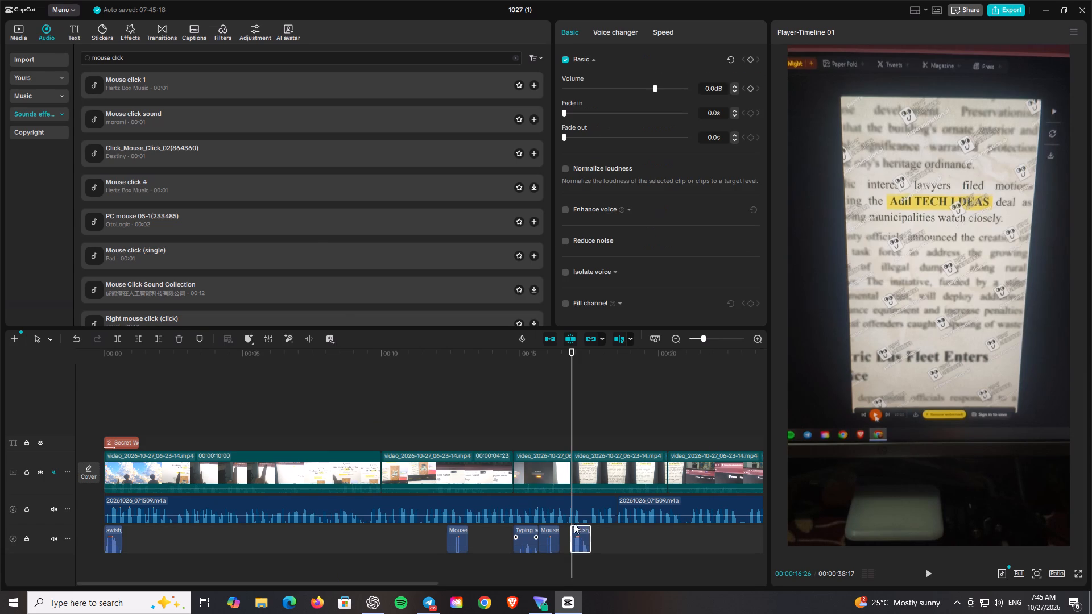
{"action": "left_click_drag", "start_coordinate": [580, 542], "coordinate": [688, 538]}
{"action": "left_click_drag", "start_coordinate": [688, 538], "coordinate": [678, 540]}
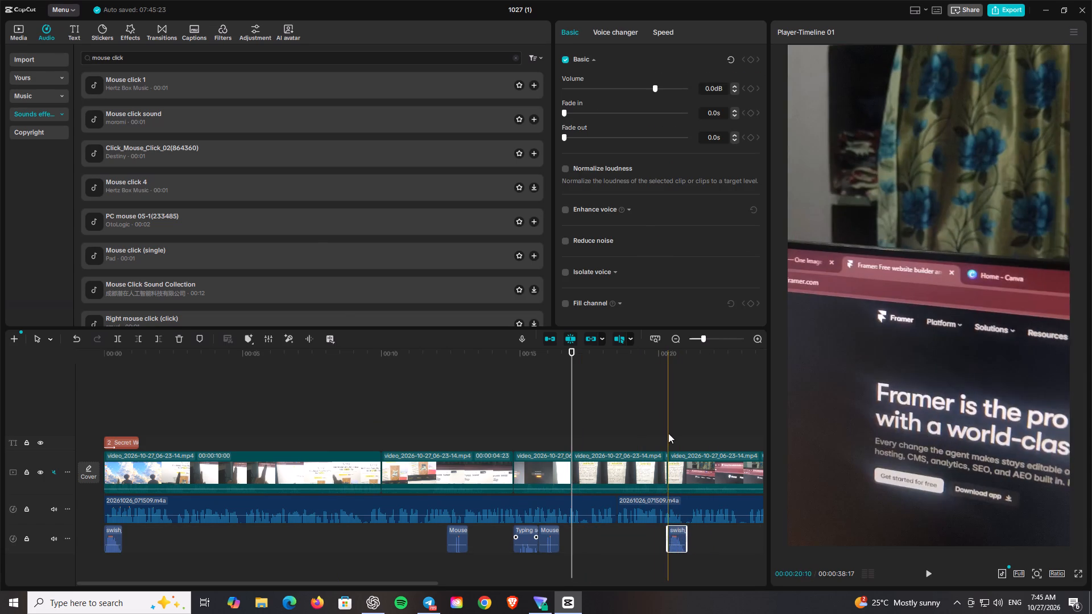
Select the 00:20:10 cut, browse the B.Duck and Light transitions, and preview Echo Beam.
{"action": "left_click", "coordinate": [669, 451]}
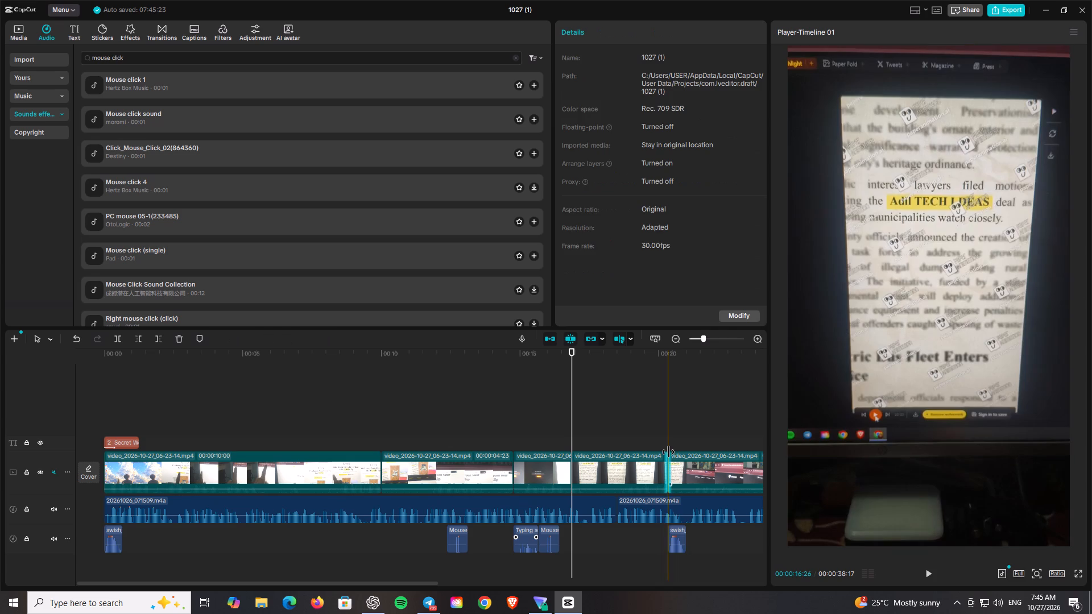
{"action": "left_click", "coordinate": [162, 36]}
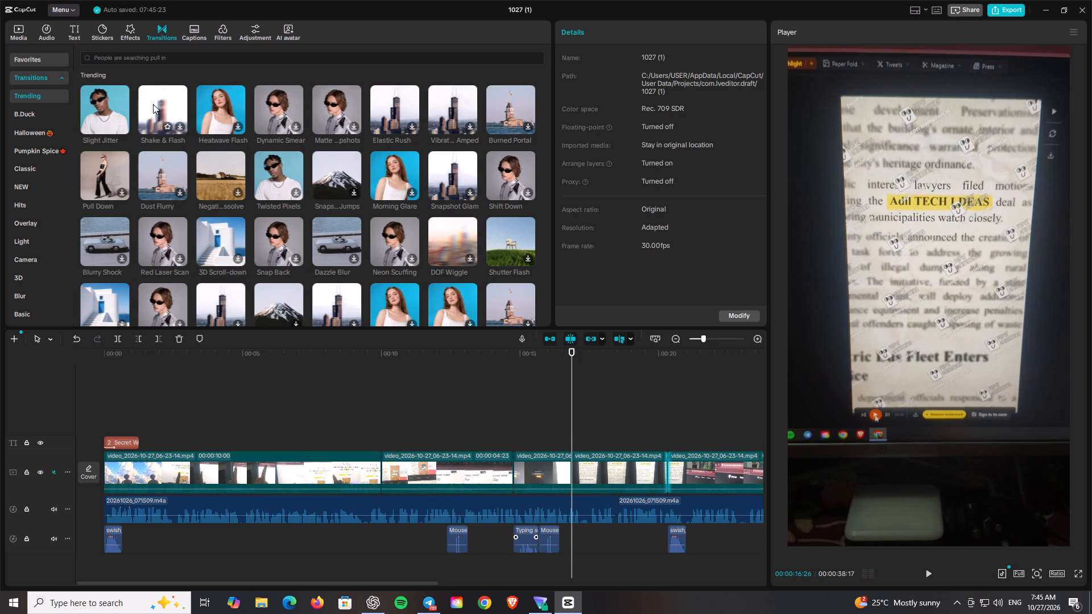
{"action": "left_click", "coordinate": [45, 110]}
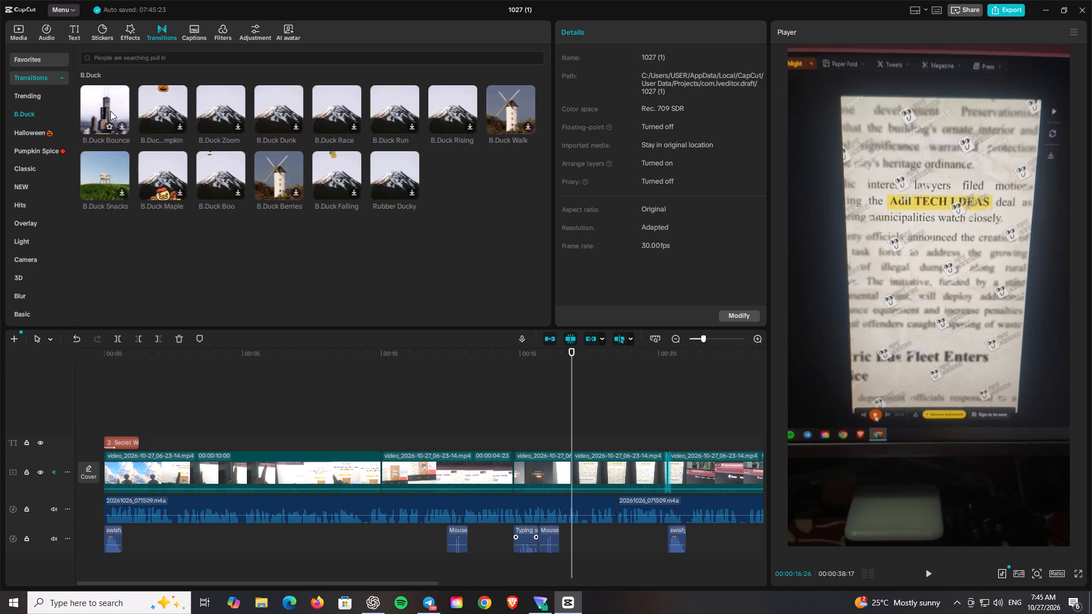
{"action": "double_click", "coordinate": [32, 161]}
{"action": "left_click", "coordinate": [26, 240]}
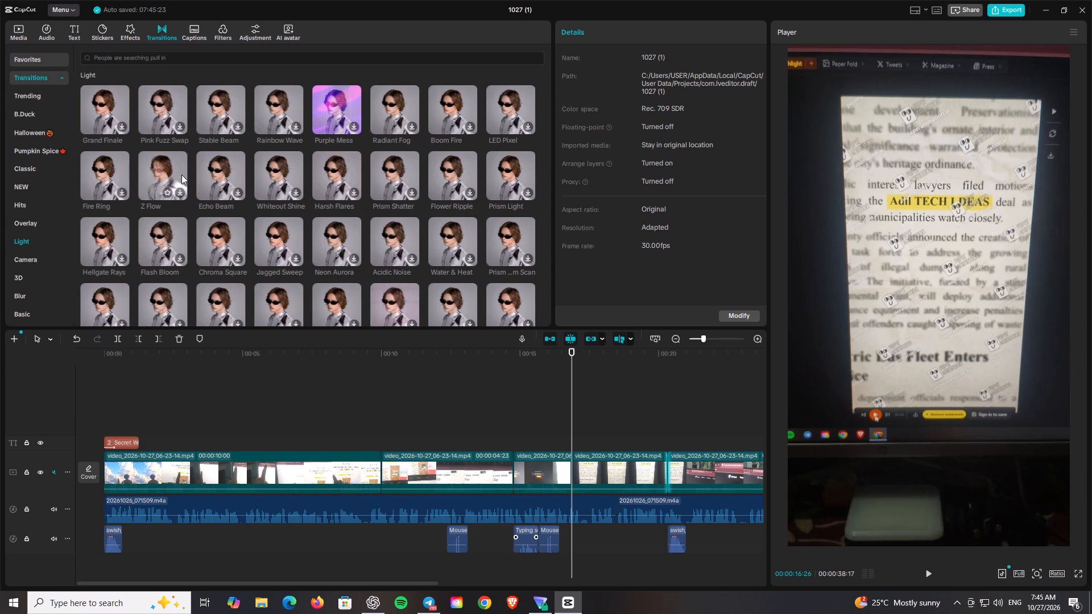
{"action": "left_click", "coordinate": [217, 175]}
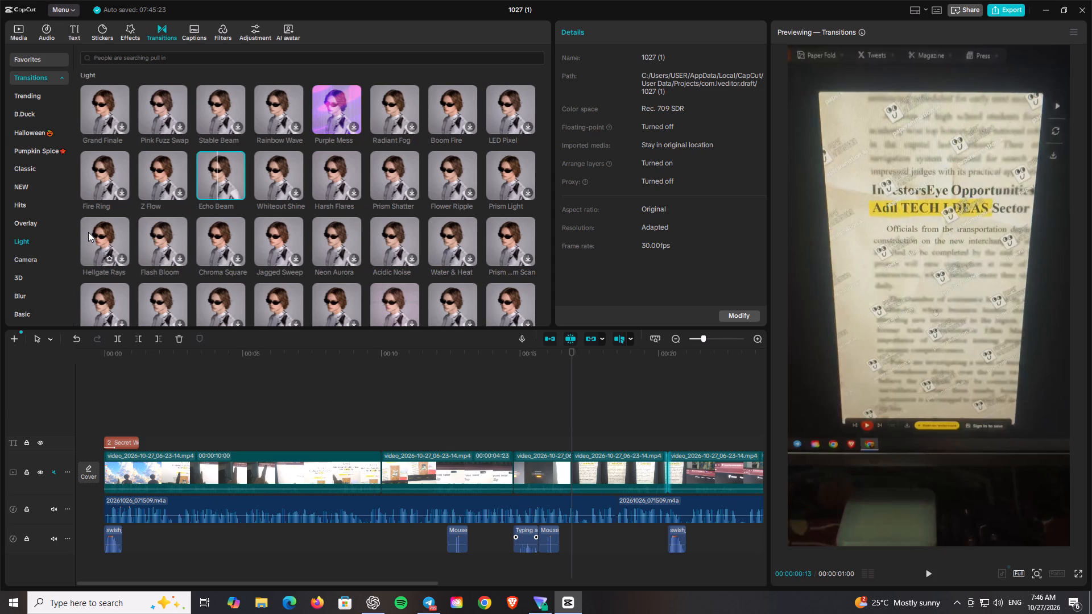
{"action": "scroll", "coordinate": [89, 232], "scroll_direction": "down", "scroll_amount": 3}
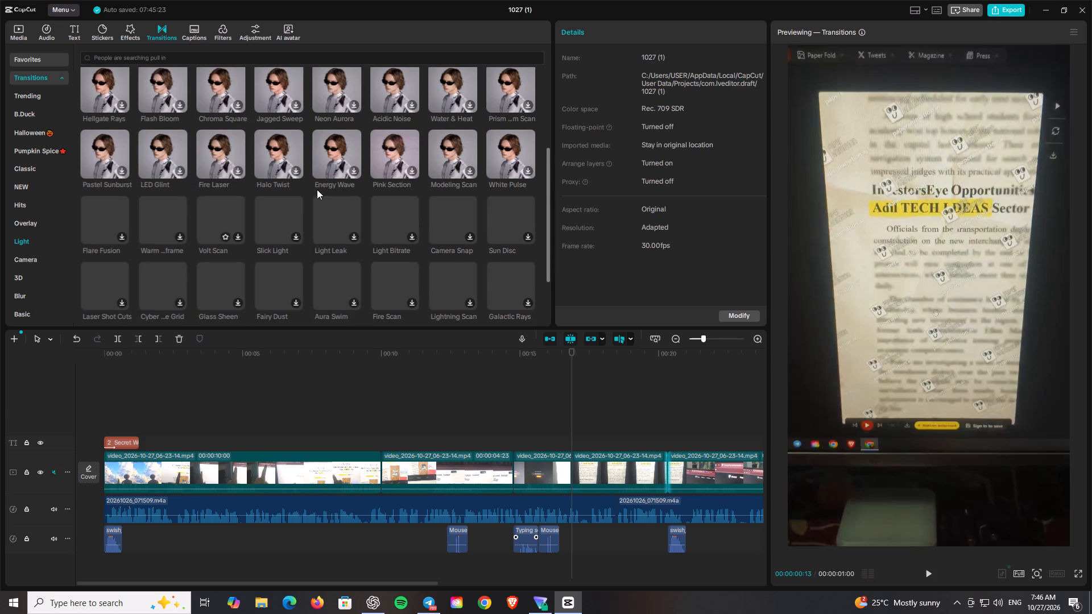